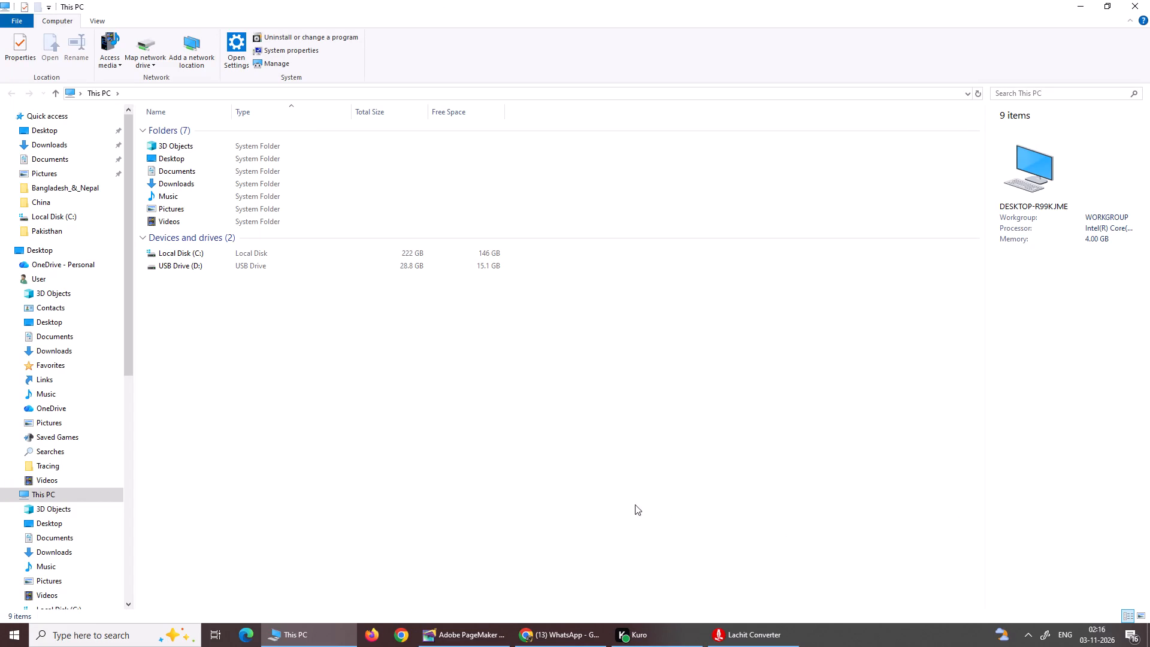
# Open the TIF image 01 from the Srilanka folder on USB Drive (D:) in Adobe Photoshop CS6.
pyautogui.doubleClick(201, 264)
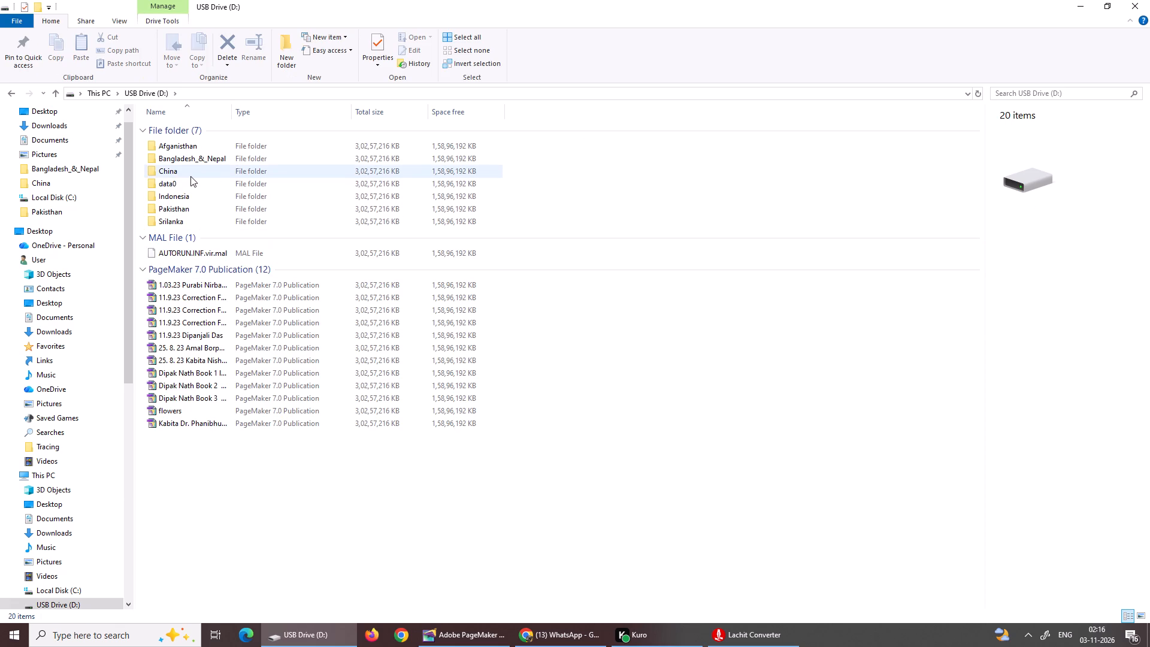
pyautogui.doubleClick(225, 220)
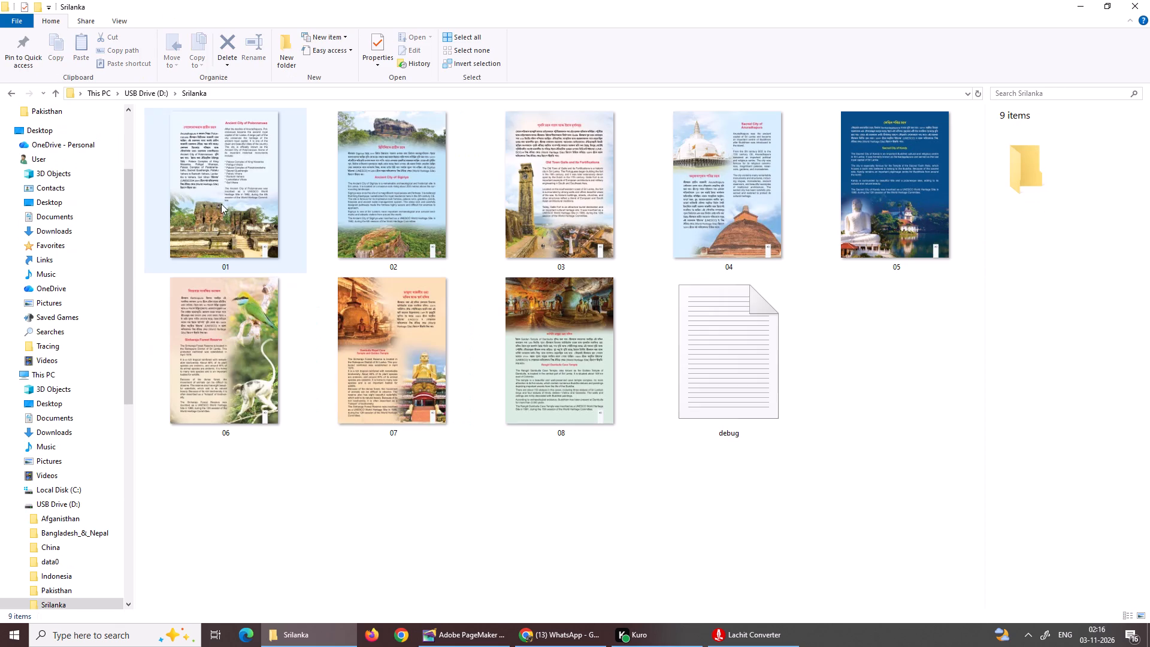
pyautogui.rightClick(202, 151)
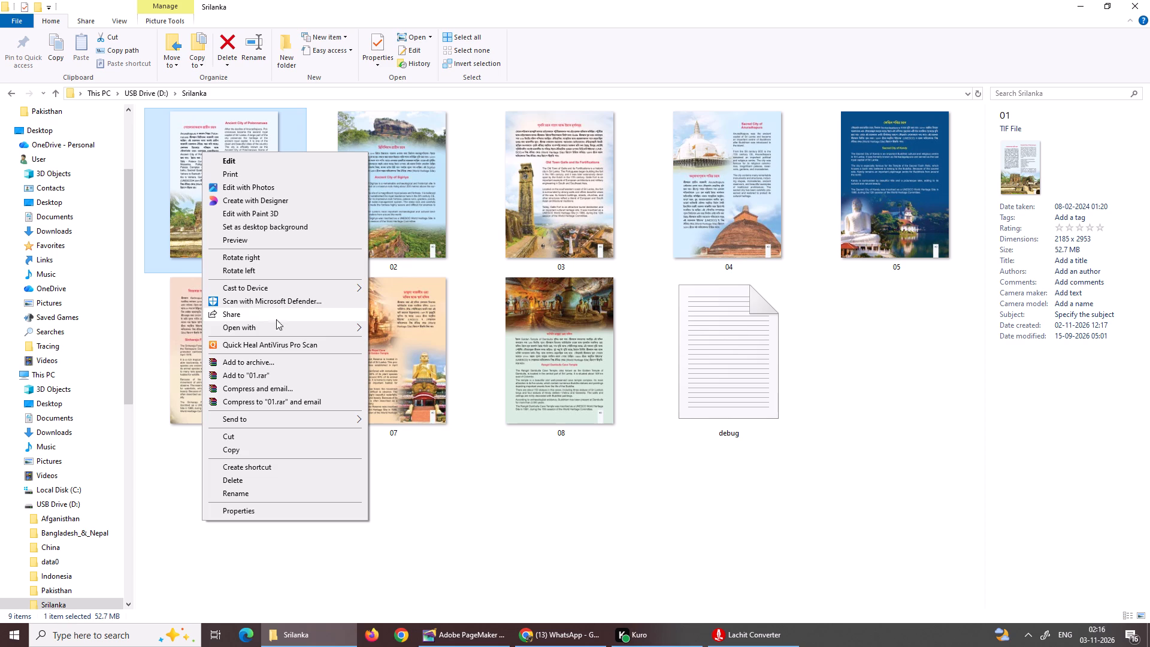
pyautogui.click(381, 324)
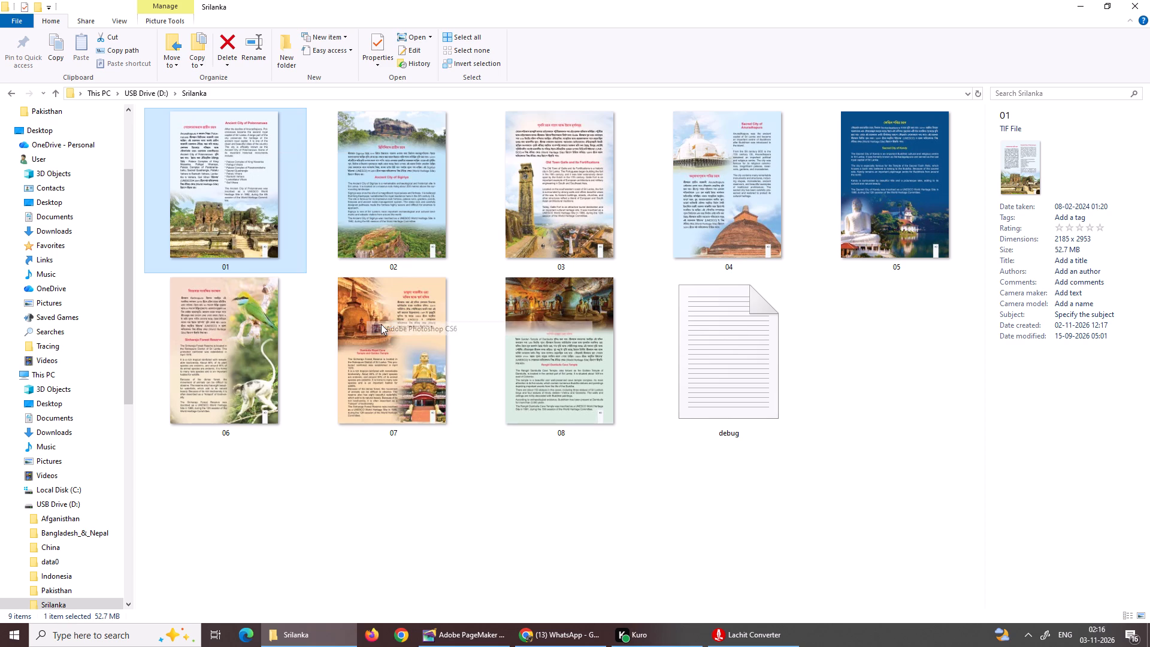
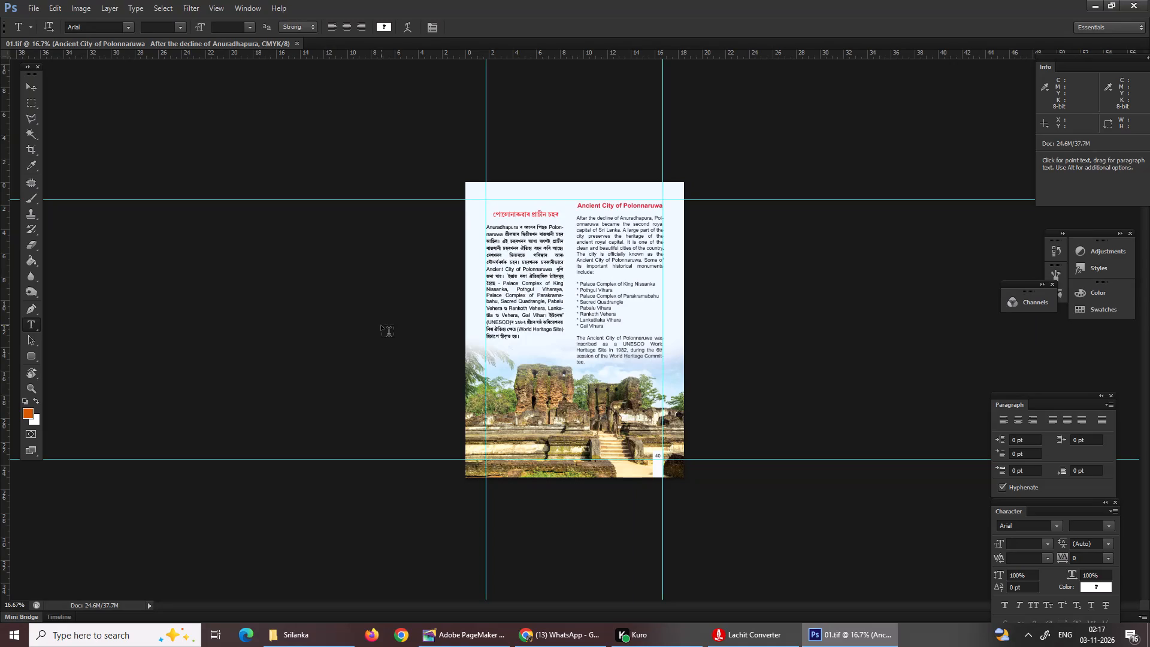
# Examine the page's Assamese and English text up close, from the headings down to the closing paragraphs.
pyautogui.hotkey('ctrl', '=')
pyautogui.hotkey('ctrl', '=')
pyautogui.hotkey('ctrl', '=')
pyautogui.hotkey('ctrl', '=')
pyautogui.hotkey('ctrl', '=')
pyautogui.hotkey('ctrl', '=')
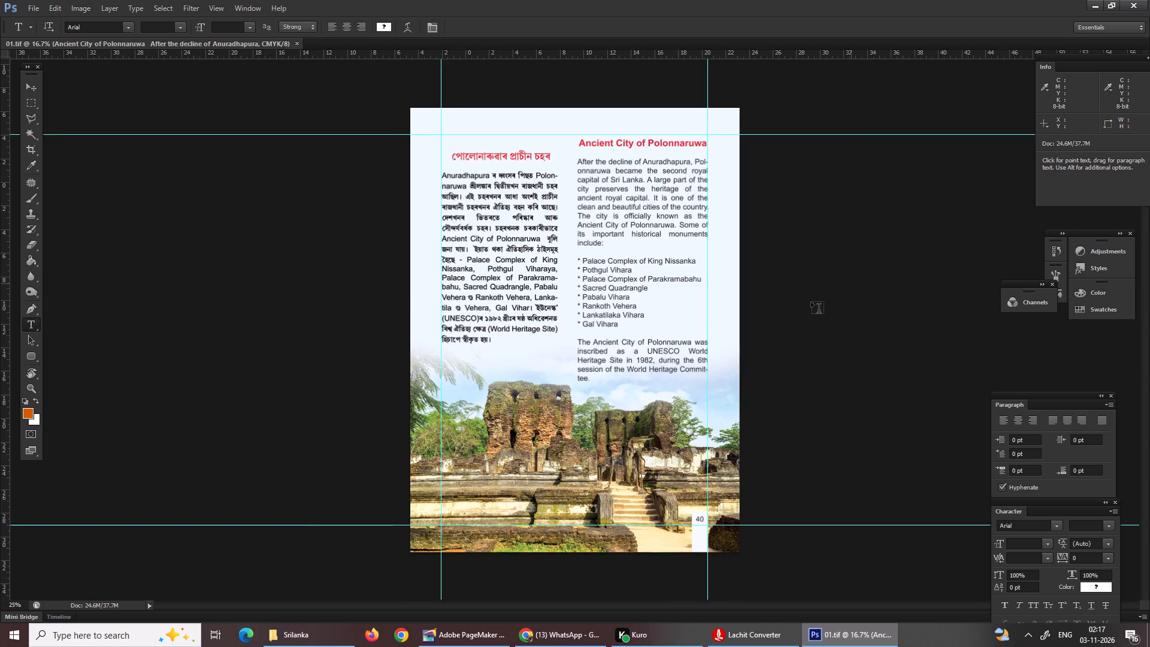
pyautogui.scroll(-4, 612, 337)
pyautogui.scroll(11, 612, 337)
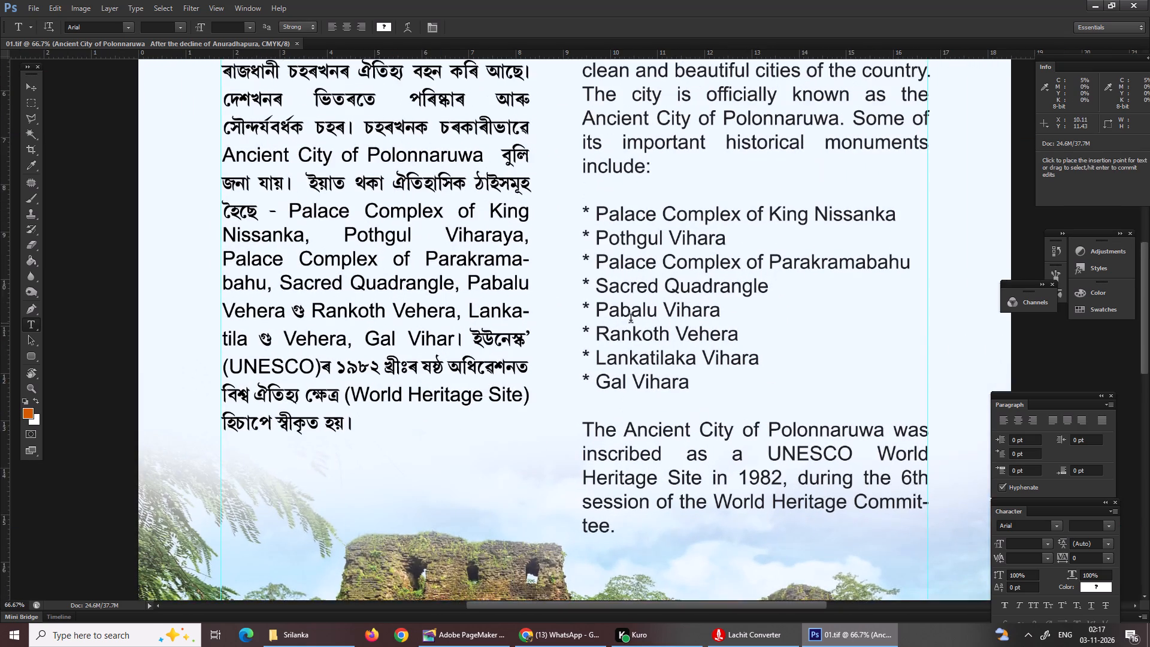
pyautogui.scroll(-1, 631, 320)
pyautogui.scroll(3, 631, 320)
pyautogui.scroll(-1, 631, 320)
pyautogui.scroll(4, 631, 320)
pyautogui.scroll(-1, 631, 320)
pyautogui.scroll(1, 631, 320)
pyautogui.scroll(-1, 631, 320)
pyautogui.scroll(1, 631, 320)
pyautogui.scroll(-1, 631, 320)
pyautogui.scroll(1, 631, 320)
pyautogui.scroll(-1, 631, 320)
pyautogui.scroll(1, 631, 320)
pyautogui.scroll(-2, 631, 320)
pyautogui.scroll(12, 631, 320)
pyautogui.scroll(-2, 631, 320)
pyautogui.scroll(1, 631, 320)
pyautogui.scroll(-1, 631, 320)
pyautogui.scroll(1, 631, 320)
pyautogui.scroll(-1, 631, 320)
pyautogui.scroll(4, 631, 320)
pyautogui.scroll(-1, 631, 320)
pyautogui.scroll(3, 631, 320)
pyautogui.scroll(-1, 631, 320)
pyautogui.scroll(5, 631, 320)
pyautogui.scroll(-1, 631, 320)
pyautogui.scroll(5, 631, 320)
pyautogui.scroll(-1, 631, 320)
pyautogui.scroll(4, 631, 320)
pyautogui.scroll(-1, 631, 320)
pyautogui.scroll(2, 631, 320)
pyautogui.scroll(-1, 631, 320)
pyautogui.scroll(2, 631, 320)
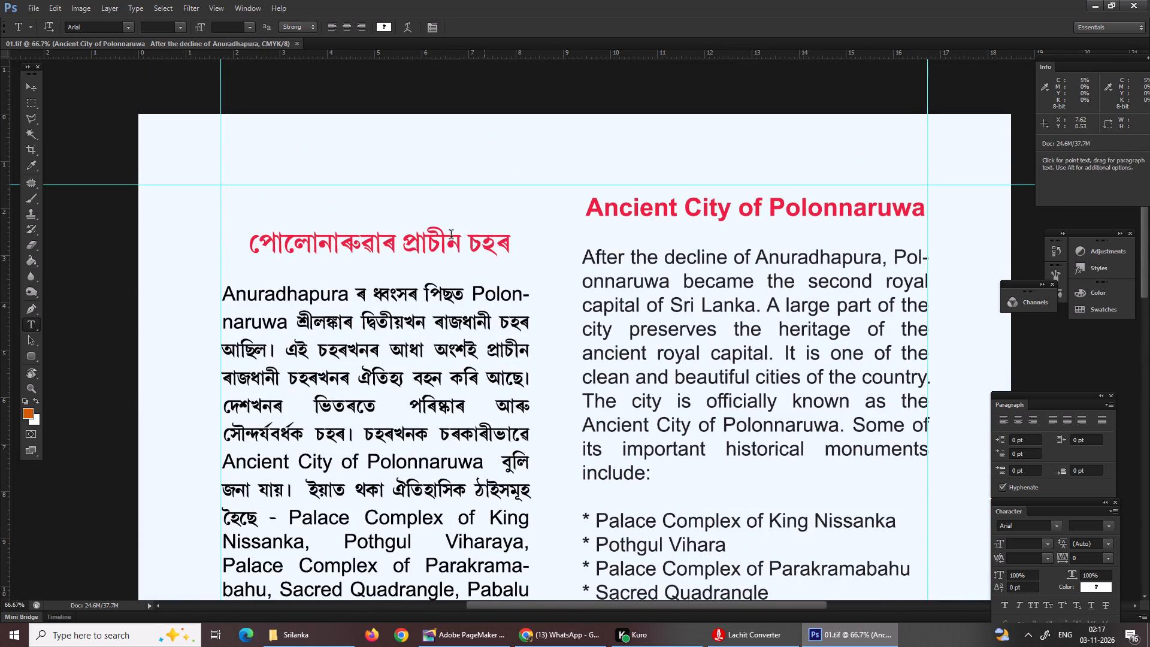
# Set the font size of the red Assamese heading to 20 pt.
pyautogui.click(28, 83)
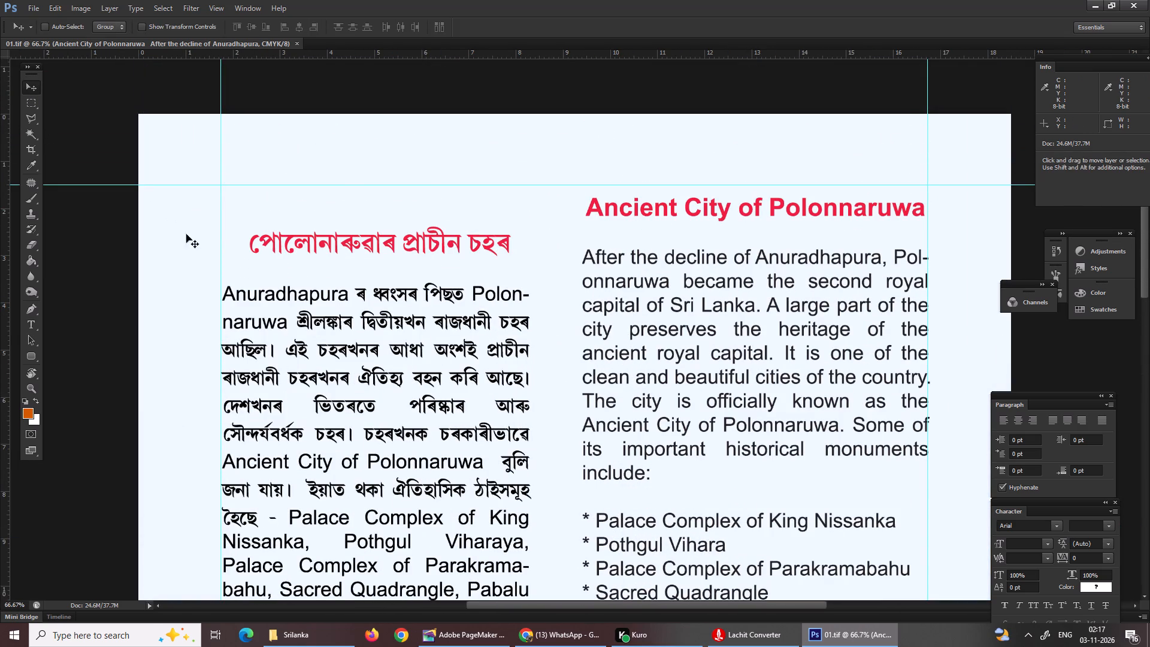
pyautogui.rightClick(326, 241)
pyautogui.click(364, 250)
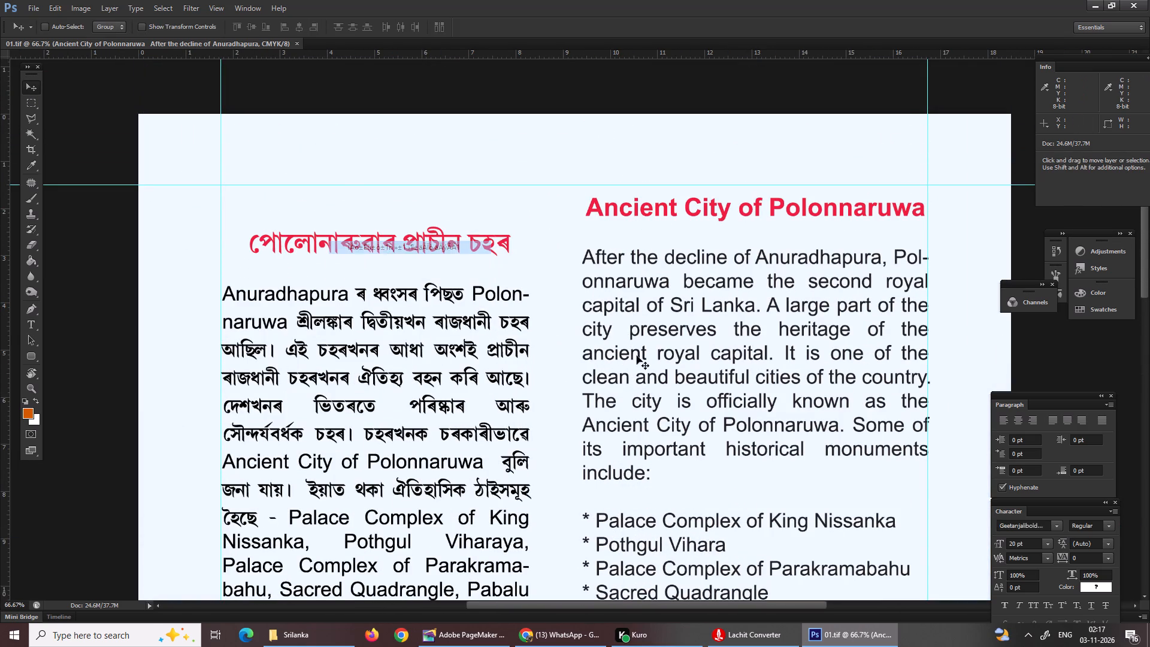
pyautogui.moveTo(1027, 540); pyautogui.dragTo(948, 542)
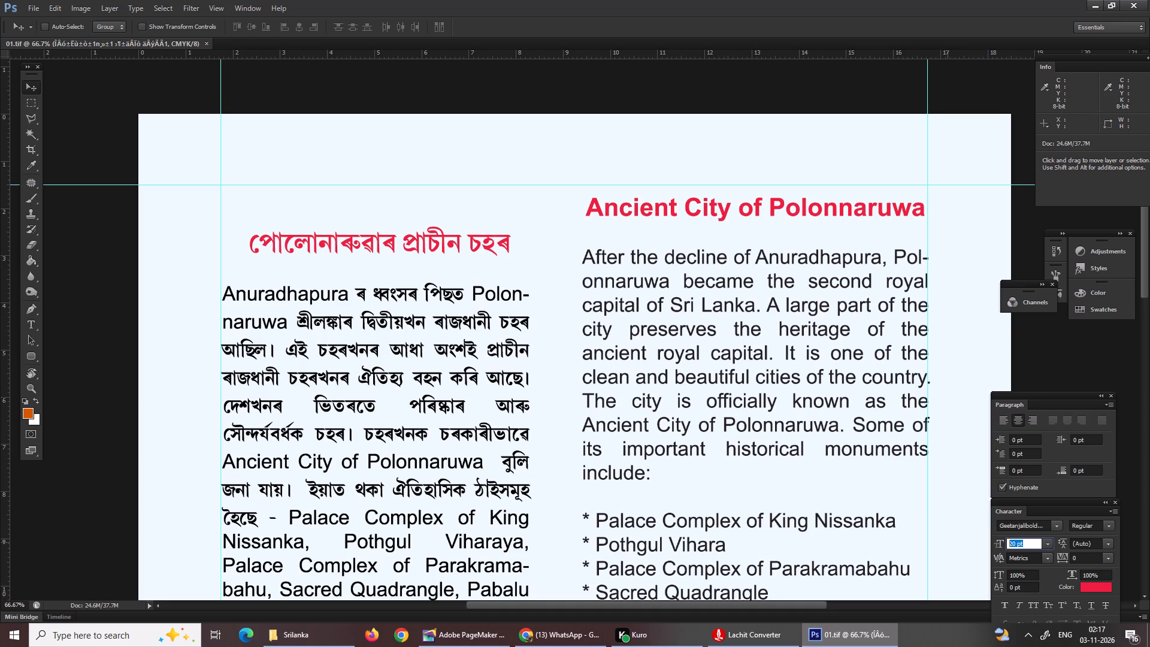
pyautogui.moveTo(948, 542); pyautogui.dragTo(947, 542)
pyautogui.write('15')
pyautogui.press('BackSpace')
pyautogui.press('BackSpace')
pyautogui.write('20')
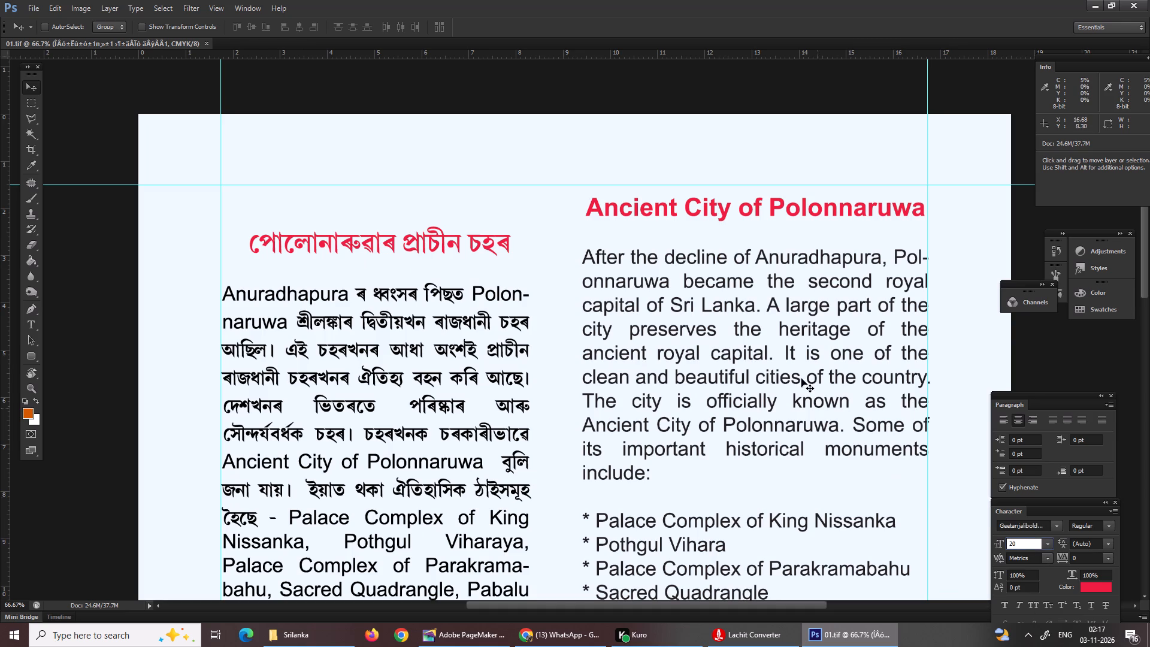
pyautogui.press('Return')
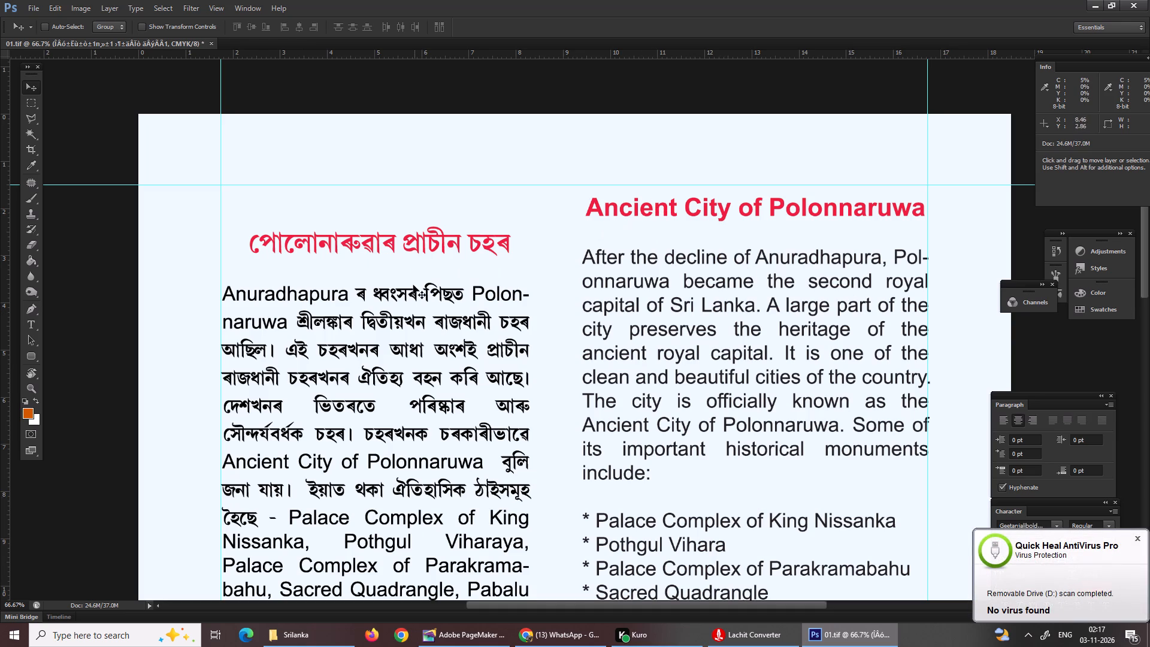
# Check the Assamese heading's font size, dismissing the antivirus notification that covers the settings.
pyautogui.click(442, 240)
pyautogui.rightClick(442, 240)
pyautogui.click(461, 250)
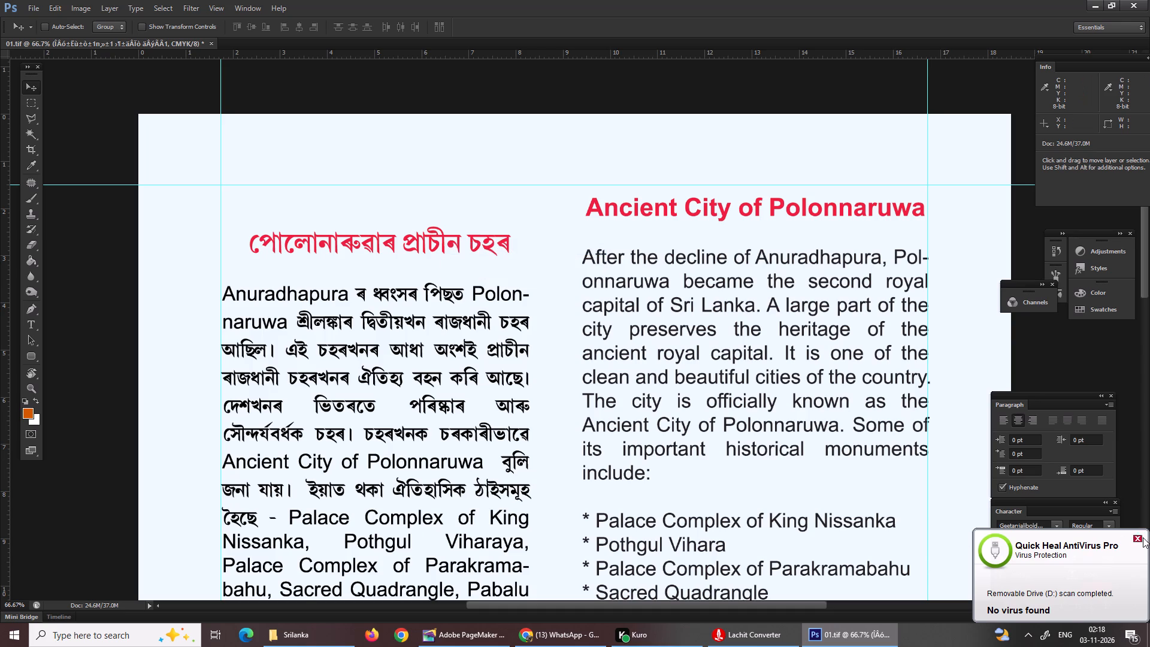
pyautogui.click(1140, 537)
pyautogui.moveTo(1029, 543); pyautogui.dragTo(1009, 545)
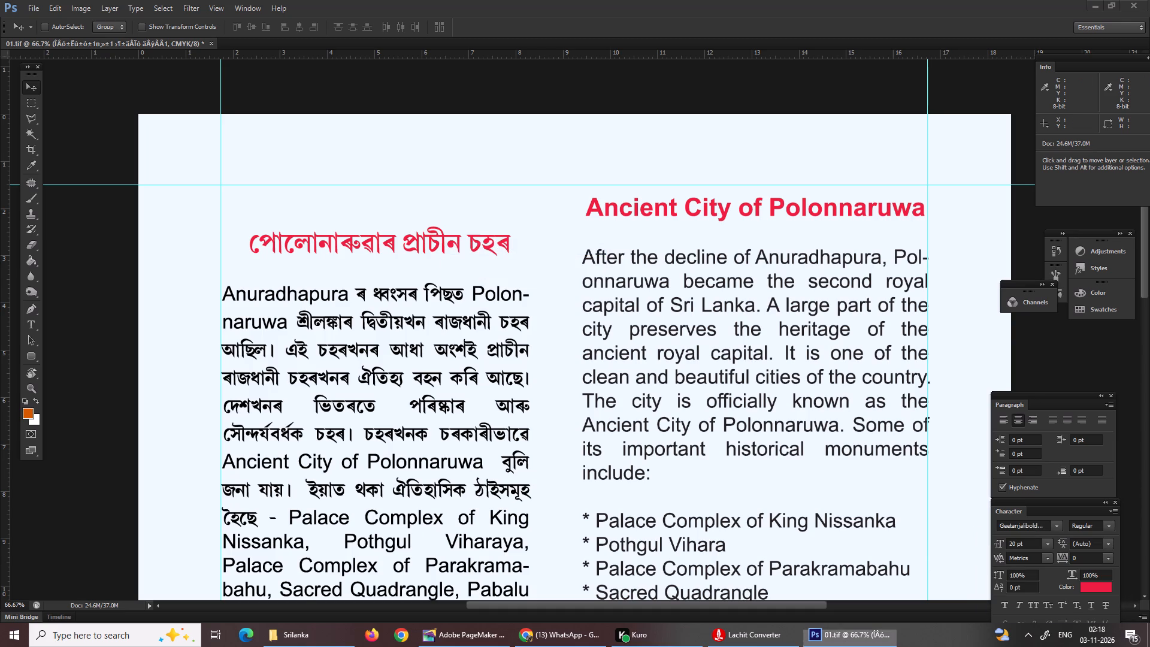
pyautogui.moveTo(1009, 545); pyautogui.dragTo(967, 546)
pyautogui.rightClick(371, 239)
pyautogui.click(404, 248)
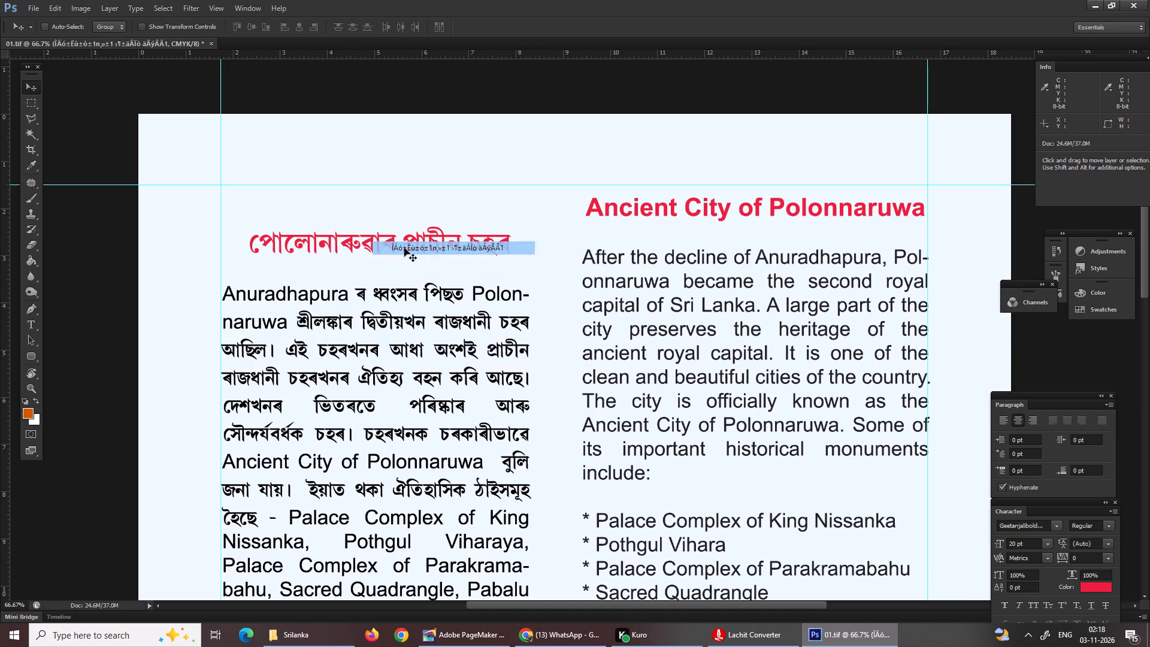
# Set the font size of the whole English text layer, "Ancient City of Polonnaruwa", to 15 pt.
pyautogui.rightClick(726, 207)
pyautogui.click(771, 215)
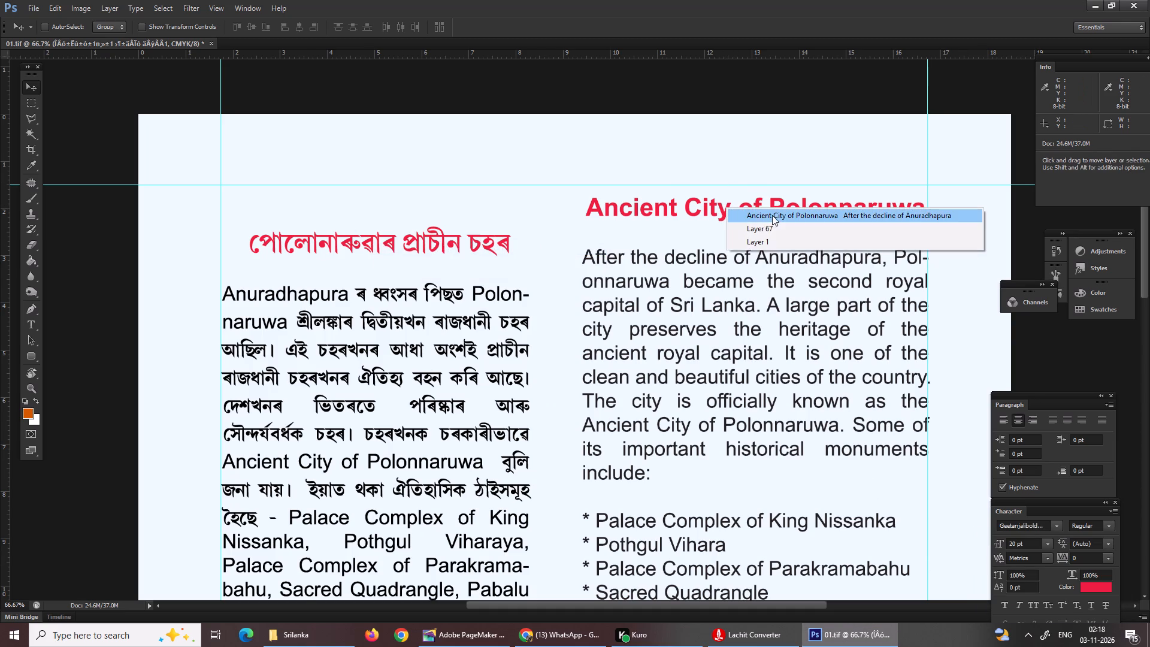
pyautogui.click(1027, 542)
pyautogui.write('15')
pyautogui.press('Return')
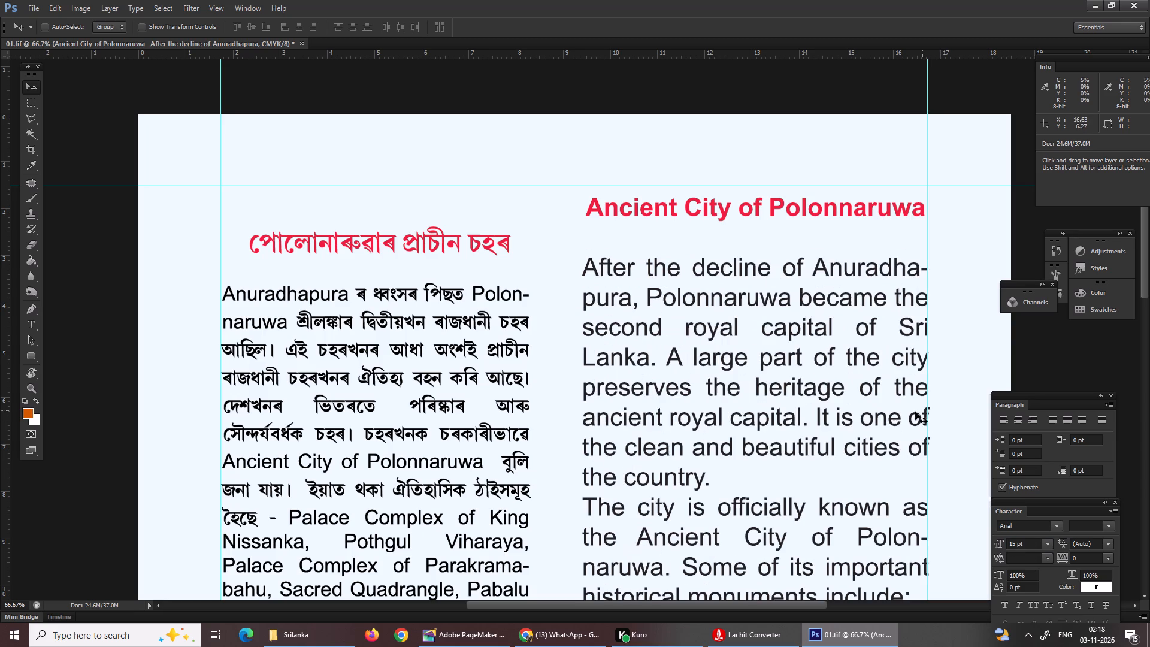
# Move the English text block slightly down, by about a quarter of a ruler unit.
pyautogui.rightClick(640, 219)
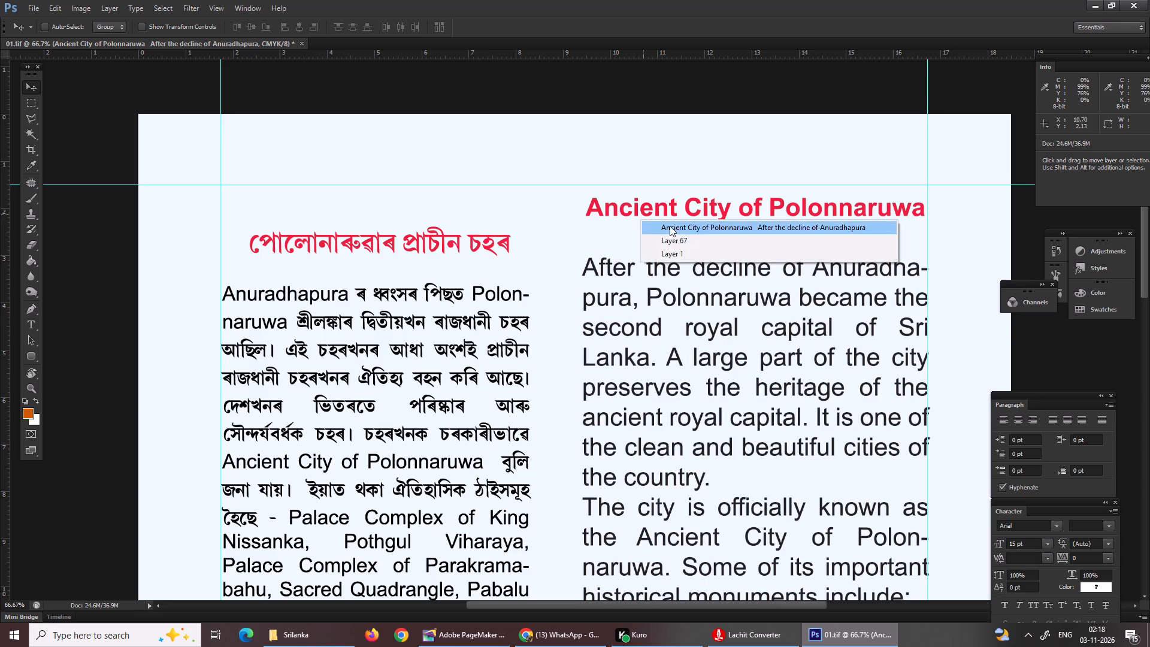
pyautogui.click(672, 226)
pyautogui.moveTo(674, 211); pyautogui.dragTo(674, 223)
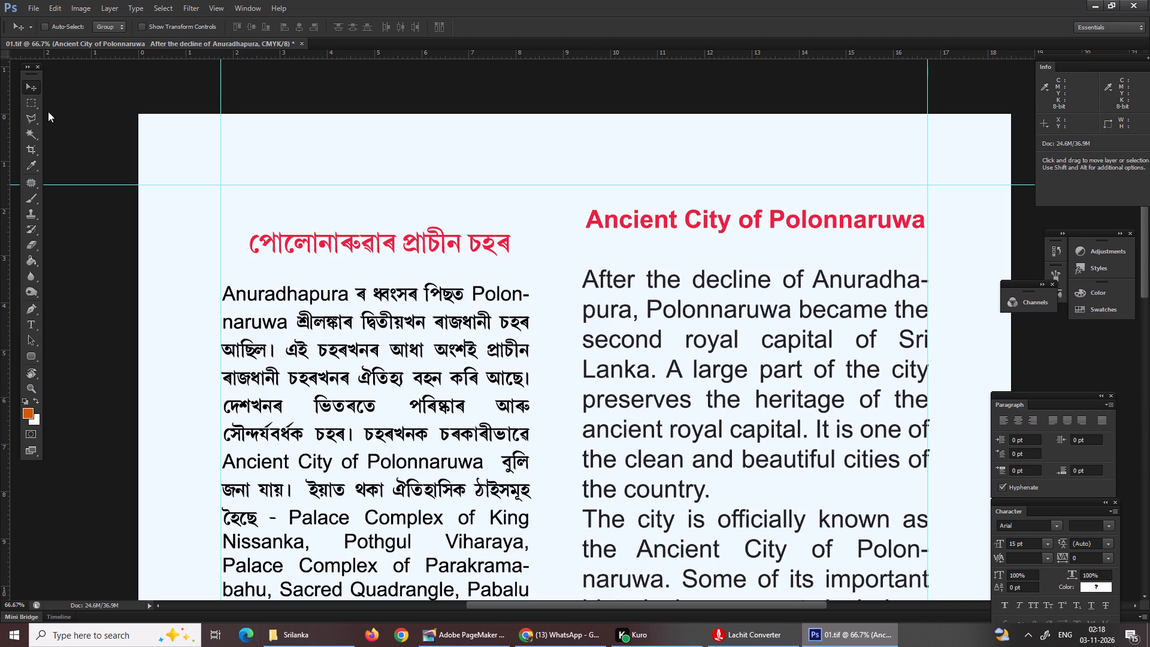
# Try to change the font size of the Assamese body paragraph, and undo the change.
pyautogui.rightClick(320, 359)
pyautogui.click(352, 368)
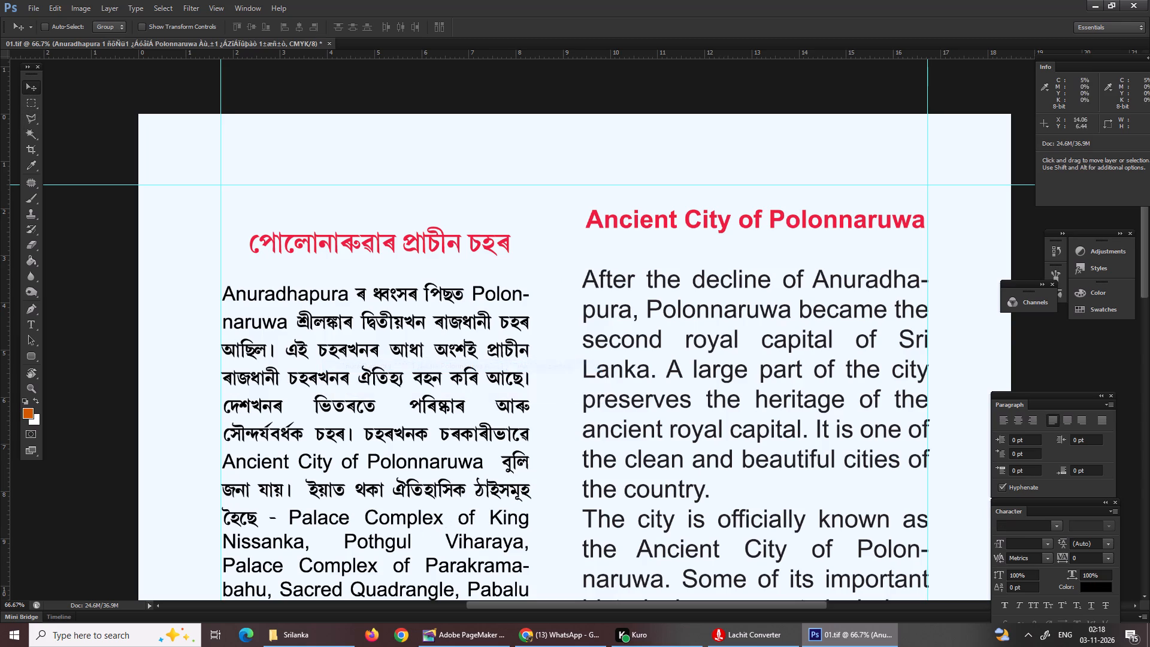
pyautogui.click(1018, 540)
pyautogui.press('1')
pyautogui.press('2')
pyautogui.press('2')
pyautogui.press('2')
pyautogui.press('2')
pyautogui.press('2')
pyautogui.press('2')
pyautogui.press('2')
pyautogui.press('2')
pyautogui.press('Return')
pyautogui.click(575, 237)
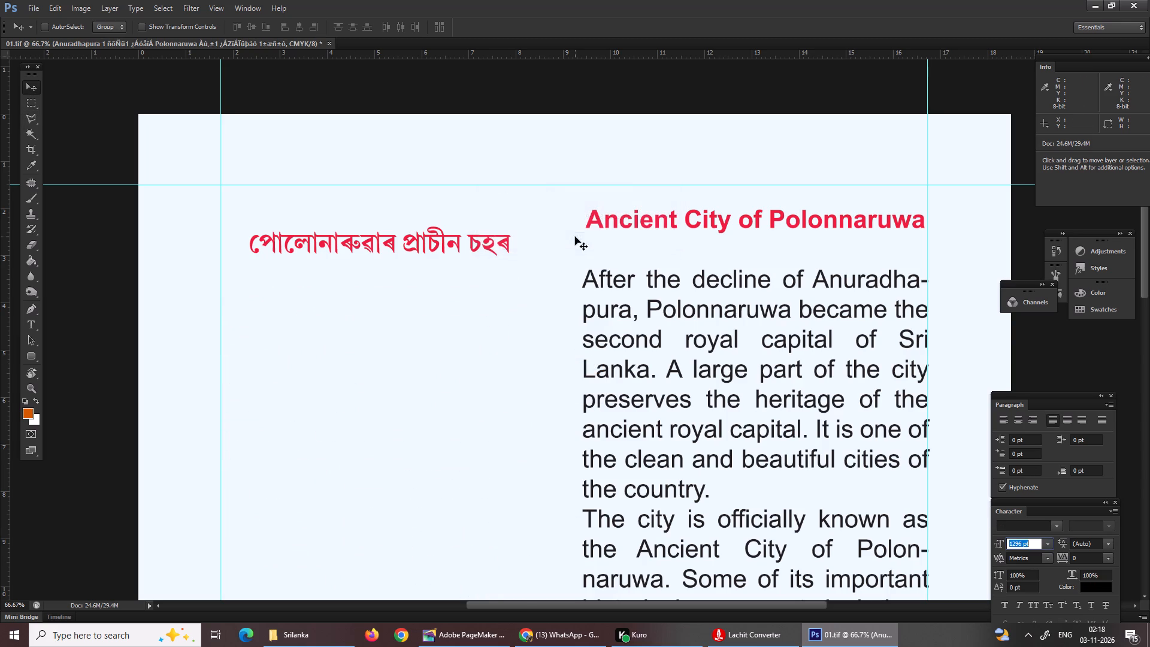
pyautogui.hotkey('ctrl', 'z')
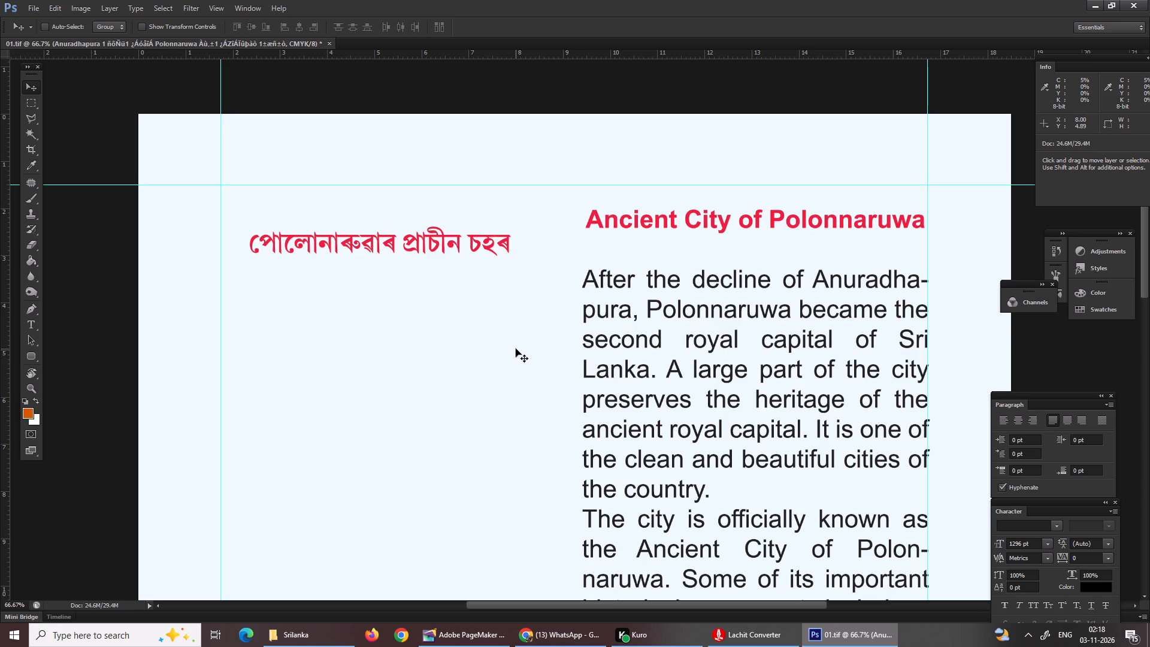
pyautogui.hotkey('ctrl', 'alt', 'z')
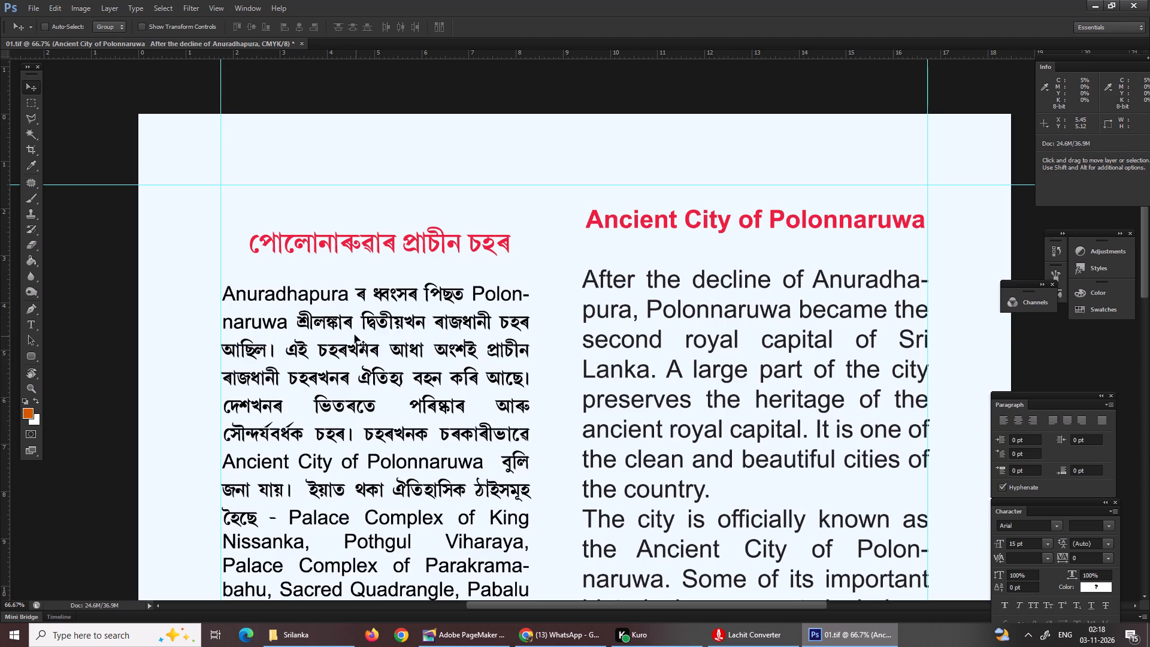
# Set the font size of the Assamese body paragraph to 12 pt.
pyautogui.rightClick(355, 335)
pyautogui.click(374, 344)
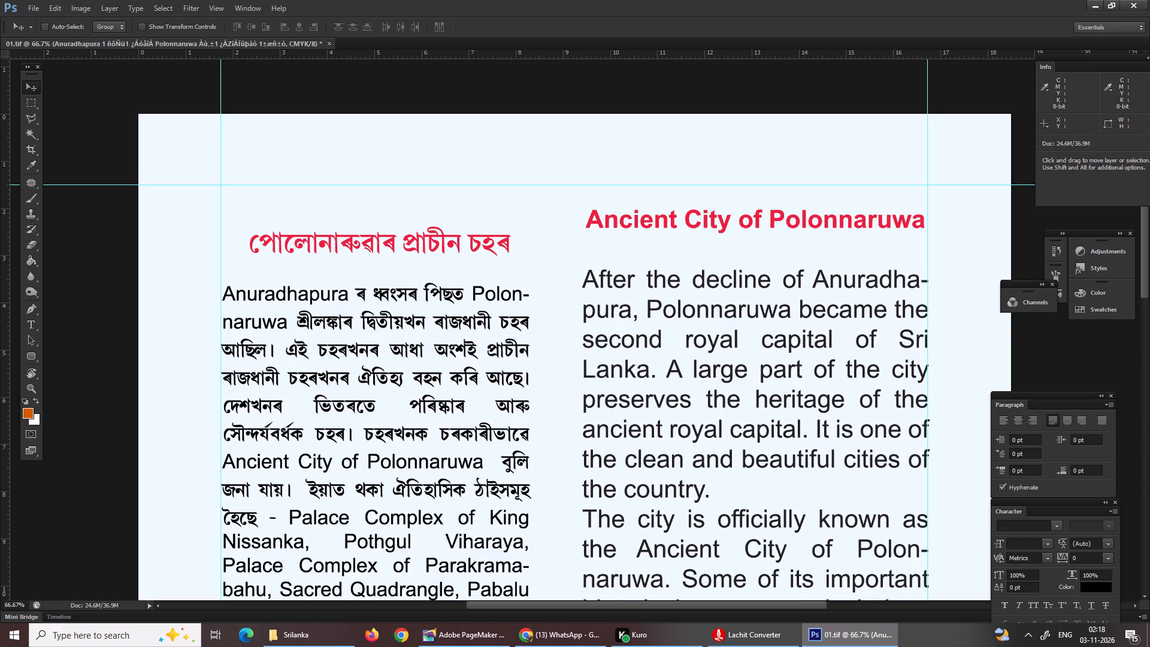
pyautogui.click(1016, 542)
pyautogui.write('12')
pyautogui.press('Return')
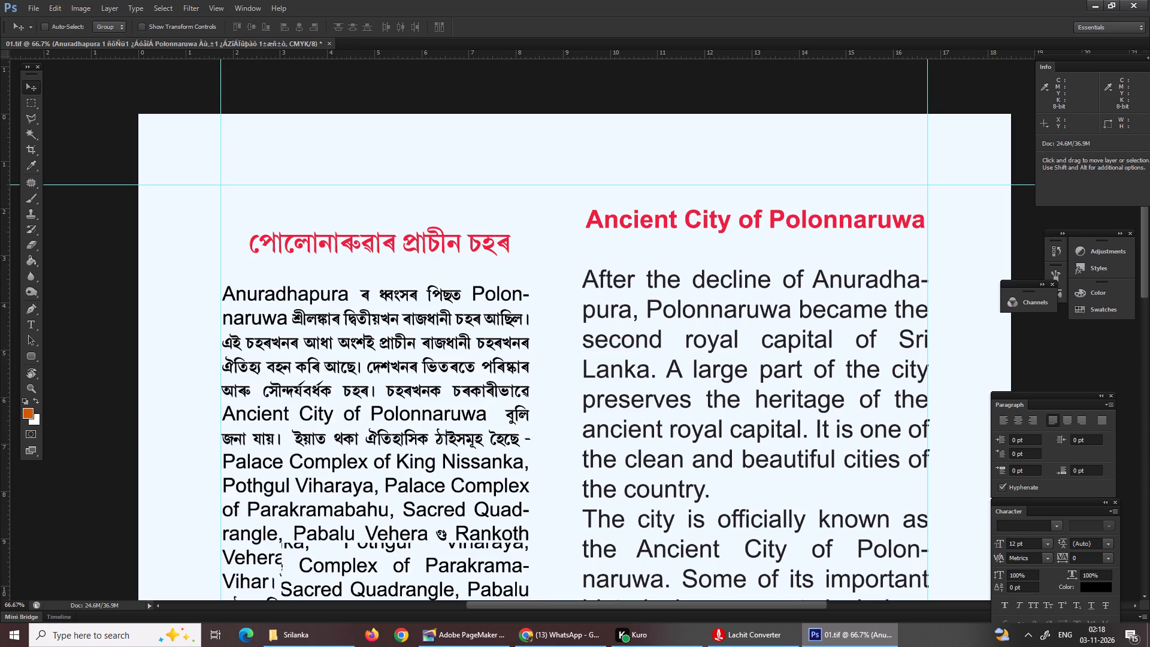
# Examine how the resized Assamese and English body texts fit on the page above the ruins photo.
pyautogui.scroll(1, 529, 413)
pyautogui.scroll(-5, 529, 413)
pyautogui.scroll(4, 529, 413)
pyautogui.scroll(-1, 529, 413)
pyautogui.scroll(2, 529, 413)
pyautogui.scroll(-5, 529, 413)
pyautogui.scroll(-1, 862, 343)
pyautogui.scroll(2, 862, 343)
pyautogui.scroll(-2, 862, 343)
pyautogui.scroll(1, 862, 343)
pyautogui.scroll(-1, 862, 343)
pyautogui.scroll(1, 862, 343)
pyautogui.scroll(-1, 862, 343)
pyautogui.scroll(1, 862, 343)
pyautogui.scroll(-2, 862, 343)
pyautogui.scroll(2, 862, 343)
pyautogui.scroll(-1, 862, 343)
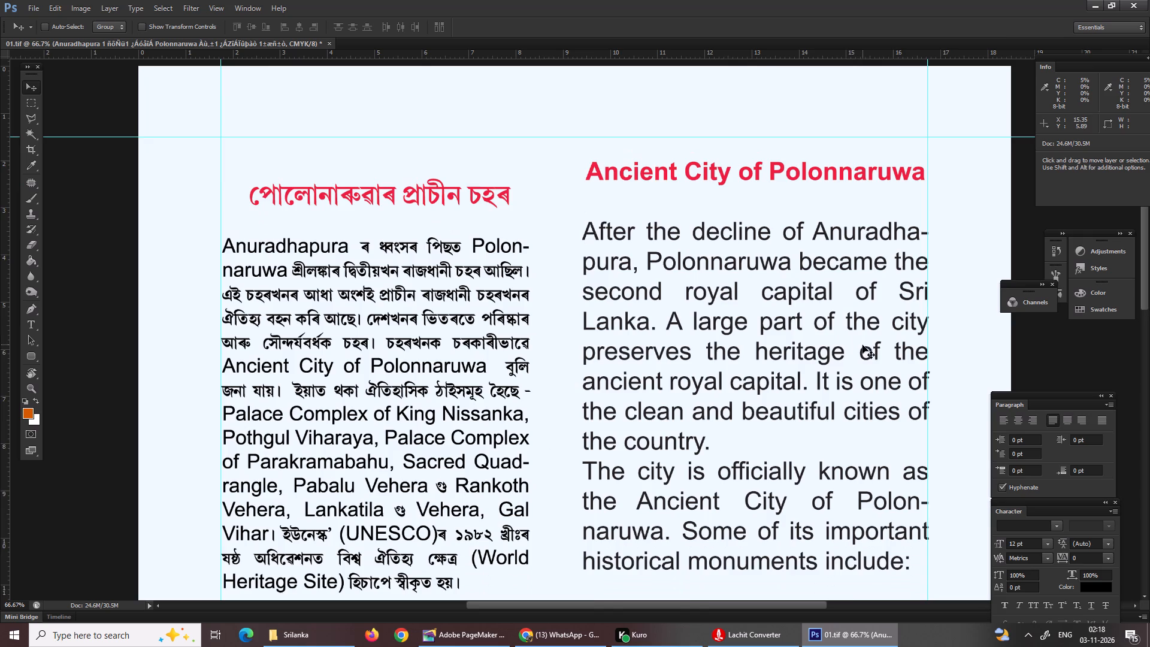
pyautogui.scroll(-3, 862, 357)
pyautogui.scroll(2, 861, 363)
pyautogui.scroll(-4, 861, 367)
pyautogui.scroll(-11, 543, 492)
pyautogui.scroll(4, 543, 491)
pyautogui.scroll(-2, 543, 490)
pyautogui.scroll(-7, 659, 353)
pyautogui.scroll(1, 659, 353)
pyautogui.scroll(-11, 659, 353)
pyautogui.scroll(1, 667, 365)
pyautogui.scroll(-4, 667, 365)
pyautogui.scroll(2, 667, 366)
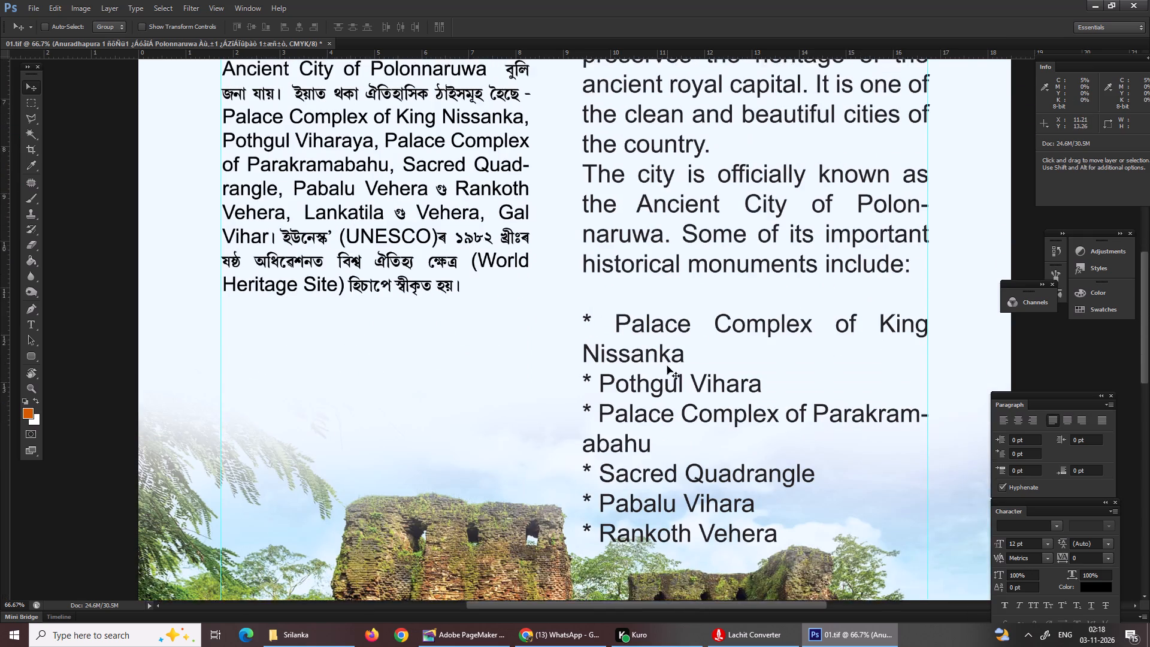
pyautogui.scroll(8, 667, 366)
pyautogui.scroll(-1, 666, 367)
pyautogui.scroll(1, 666, 367)
pyautogui.scroll(-1, 666, 367)
pyautogui.scroll(6, 666, 367)
pyautogui.scroll(-1, 659, 356)
pyautogui.scroll(5, 659, 356)
pyautogui.scroll(-1, 659, 356)
pyautogui.scroll(1, 659, 356)
pyautogui.scroll(-1, 659, 356)
pyautogui.scroll(11, 659, 356)
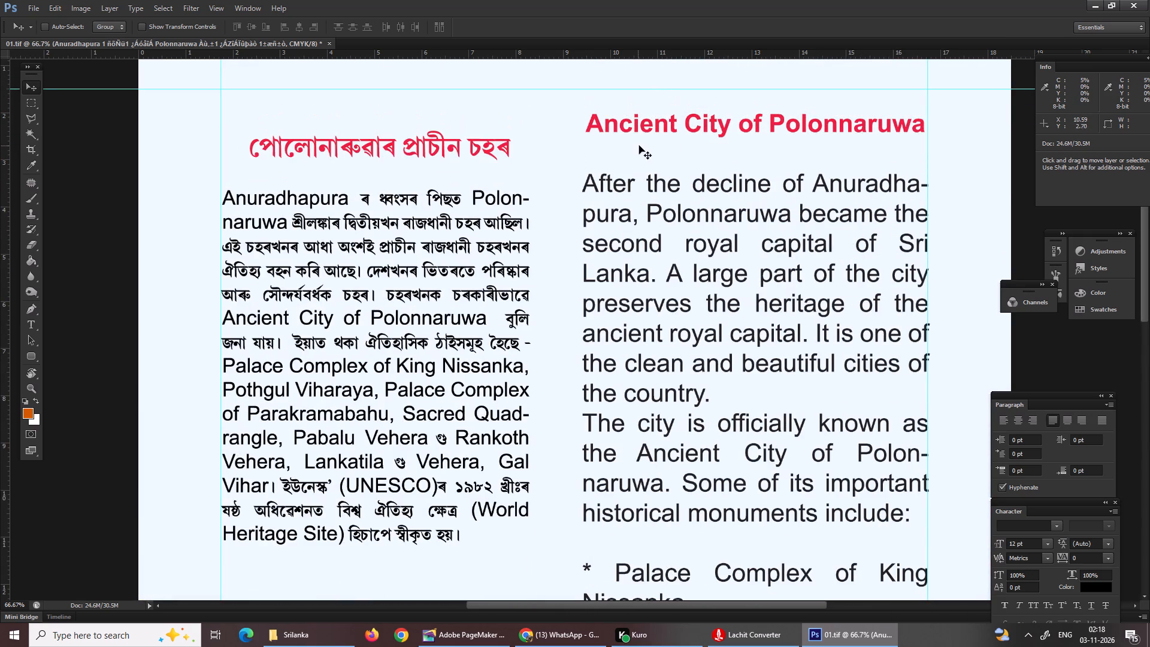
# Set the English body text from "After the decline of Anuradhapura" through "Rankoth Vehera" to 10 pt.
pyautogui.press('Return')
pyautogui.press('t')
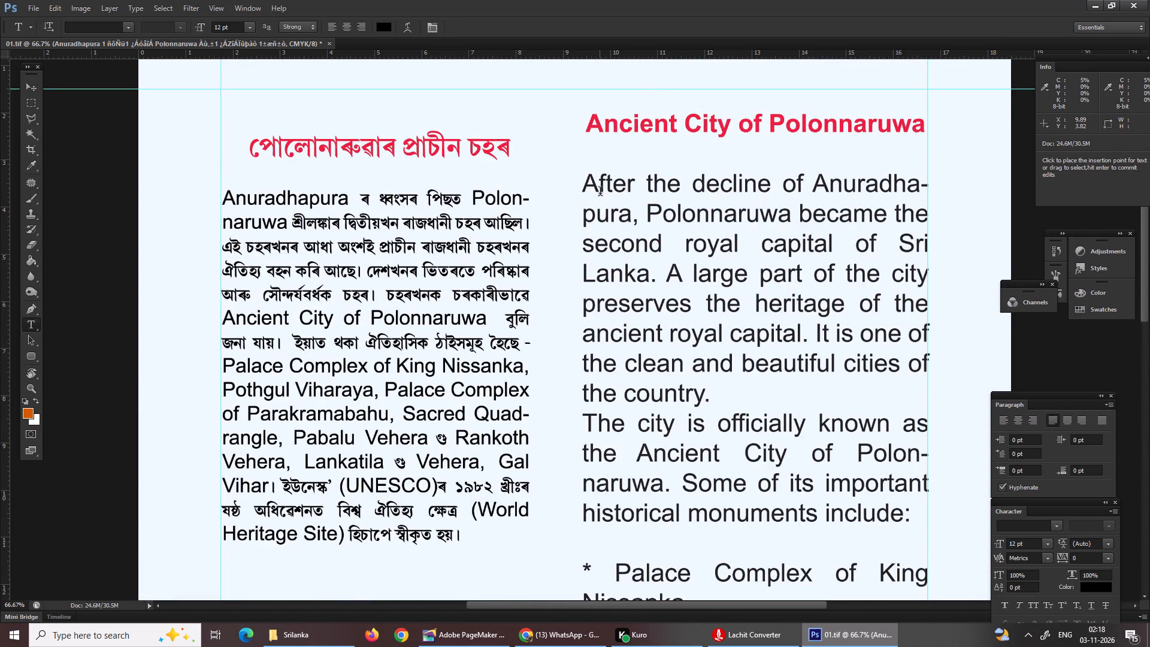
pyautogui.moveTo(578, 177); pyautogui.dragTo(595, 193)
pyautogui.click(586, 180)
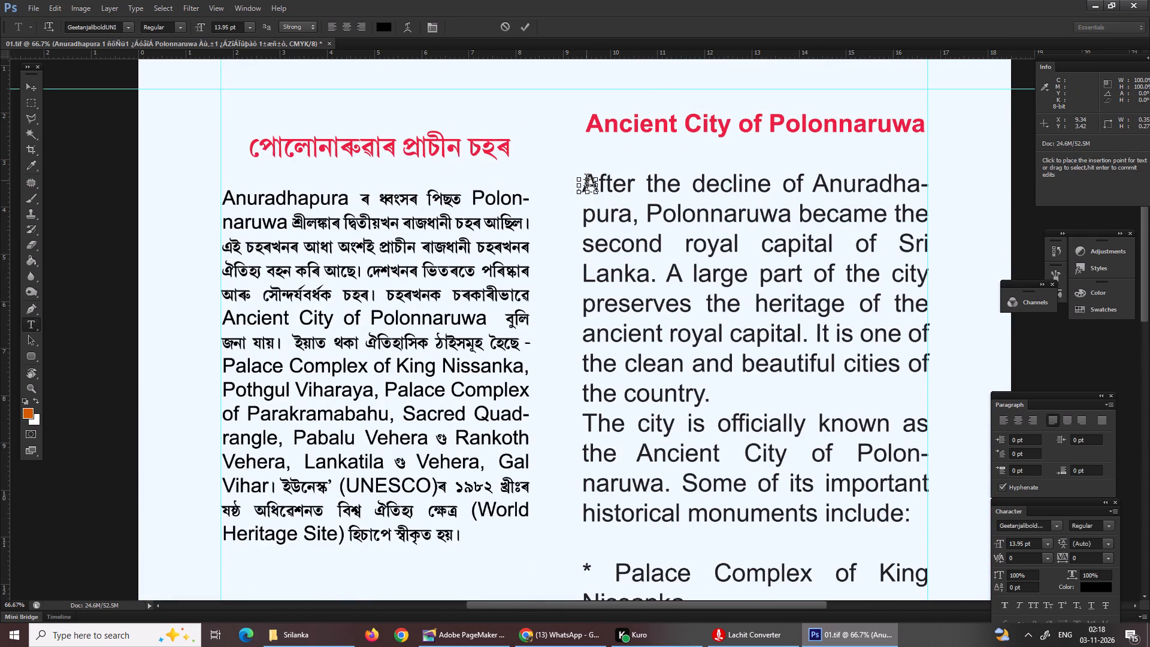
pyautogui.press('Return')
pyautogui.moveTo(586, 181); pyautogui.dragTo(618, 219)
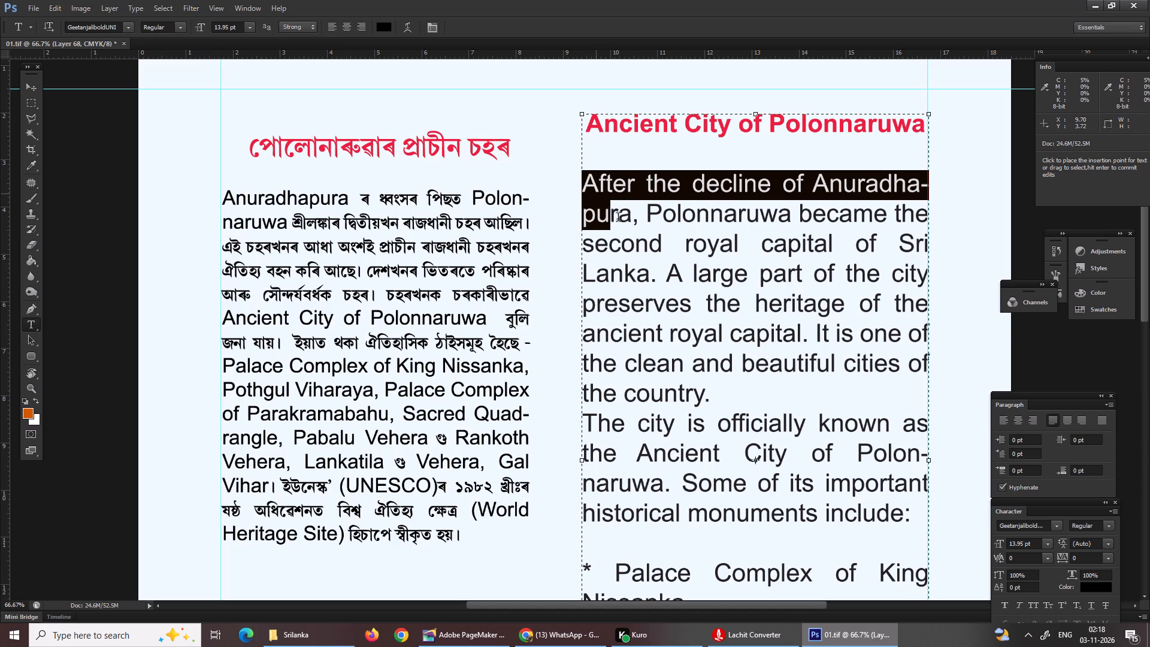
pyautogui.moveTo(618, 219); pyautogui.dragTo(865, 606)
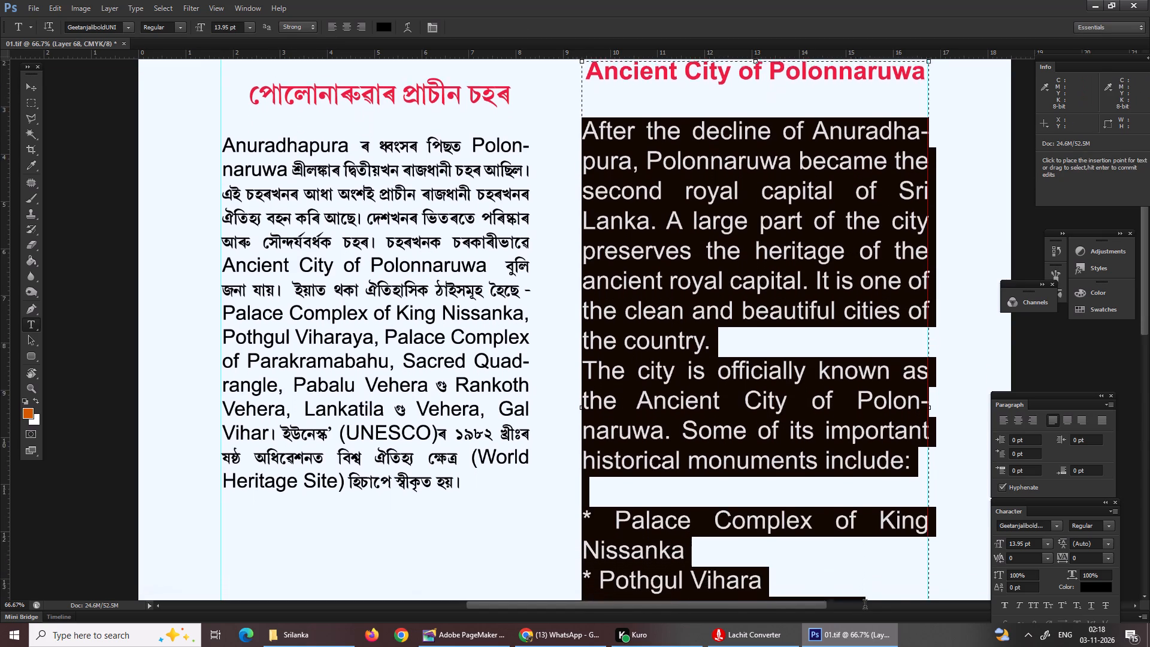
pyautogui.moveTo(865, 606); pyautogui.dragTo(883, 600)
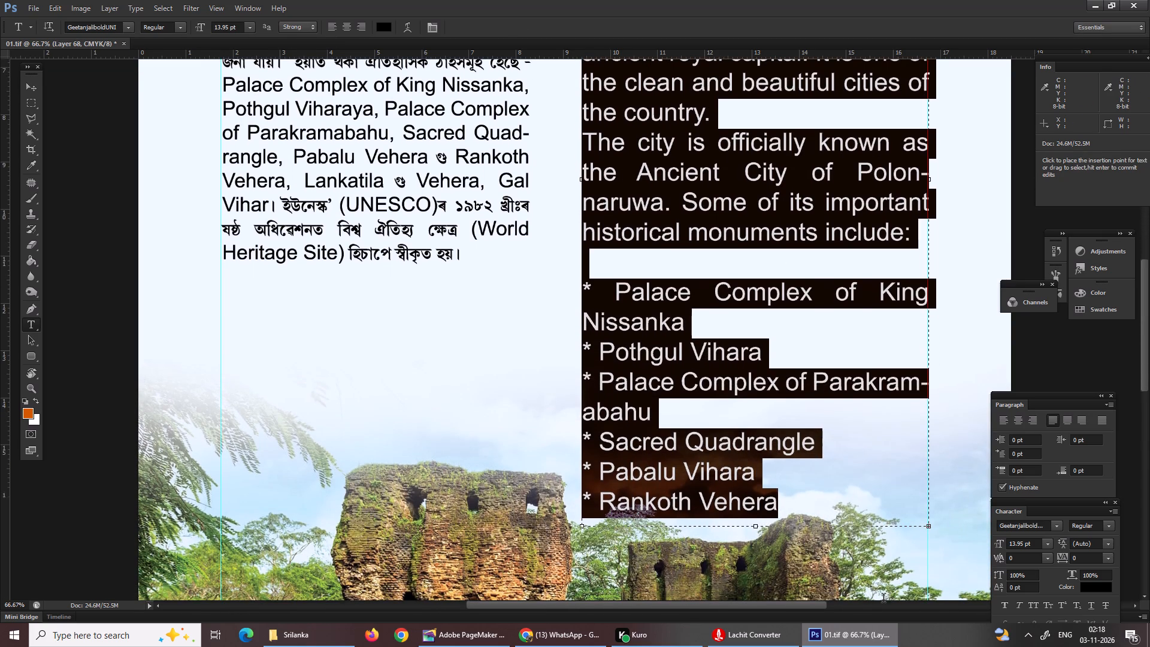
pyautogui.moveTo(883, 600); pyautogui.dragTo(883, 598)
pyautogui.moveTo(1028, 546); pyautogui.dragTo(959, 552)
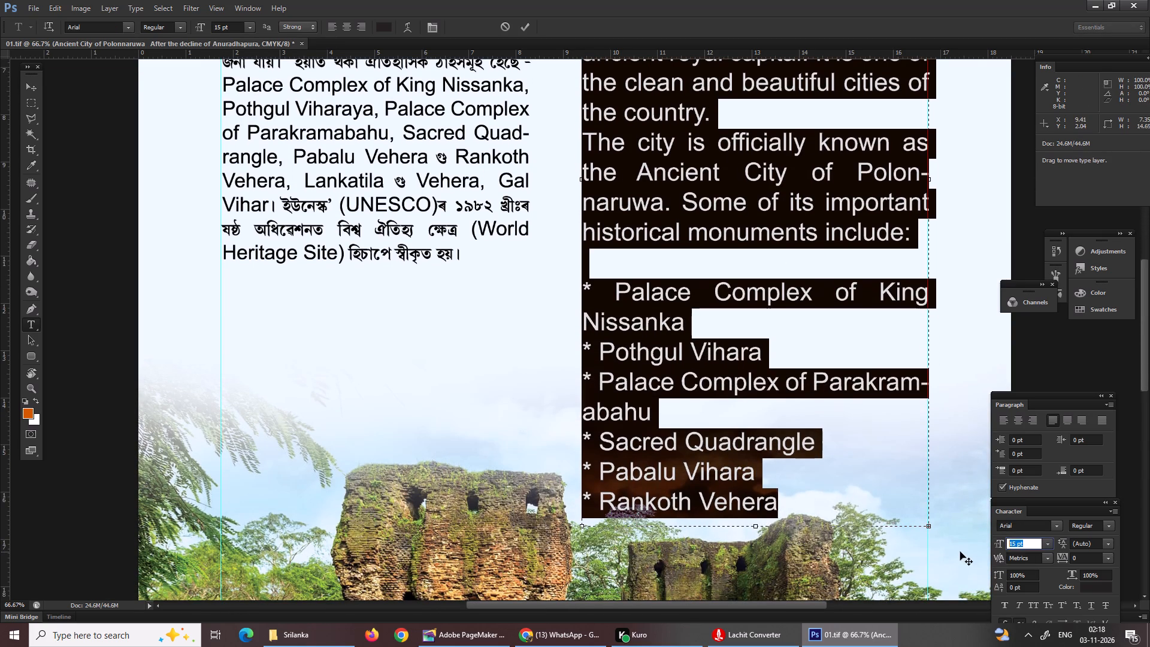
pyautogui.press('1')
pyautogui.press('0')
pyautogui.press('Return')
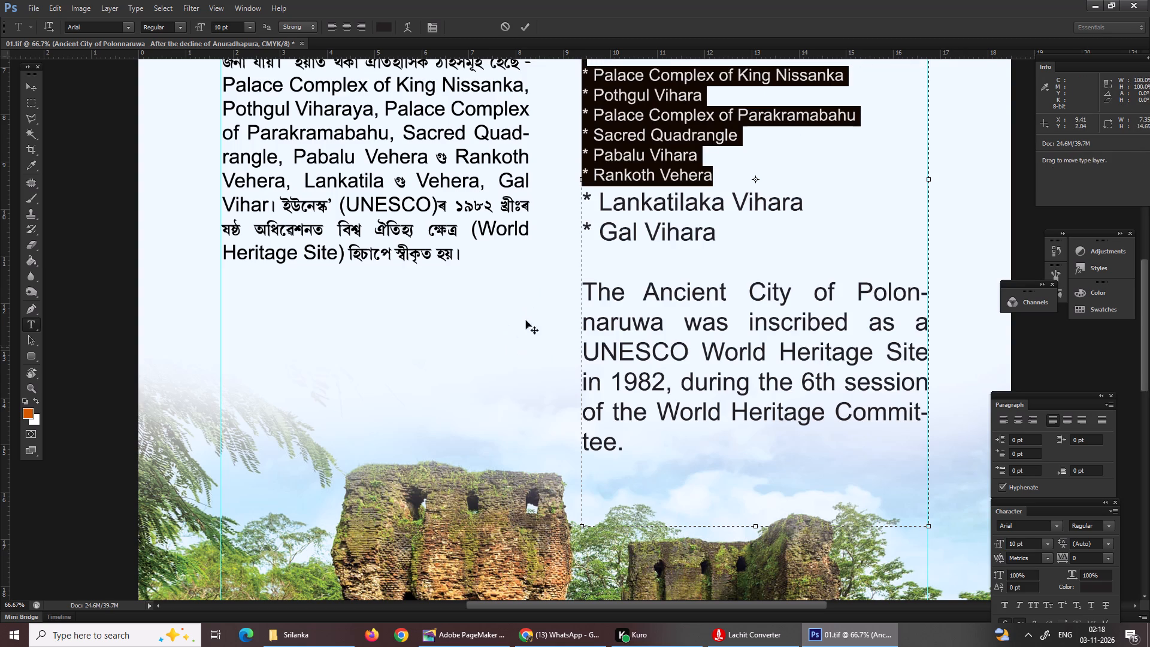
# Set the remaining English body text, from "Lankatilaka Vihara" through "World Heritage Committee.", to 10 pt.
pyautogui.moveTo(601, 202); pyautogui.dragTo(613, 219)
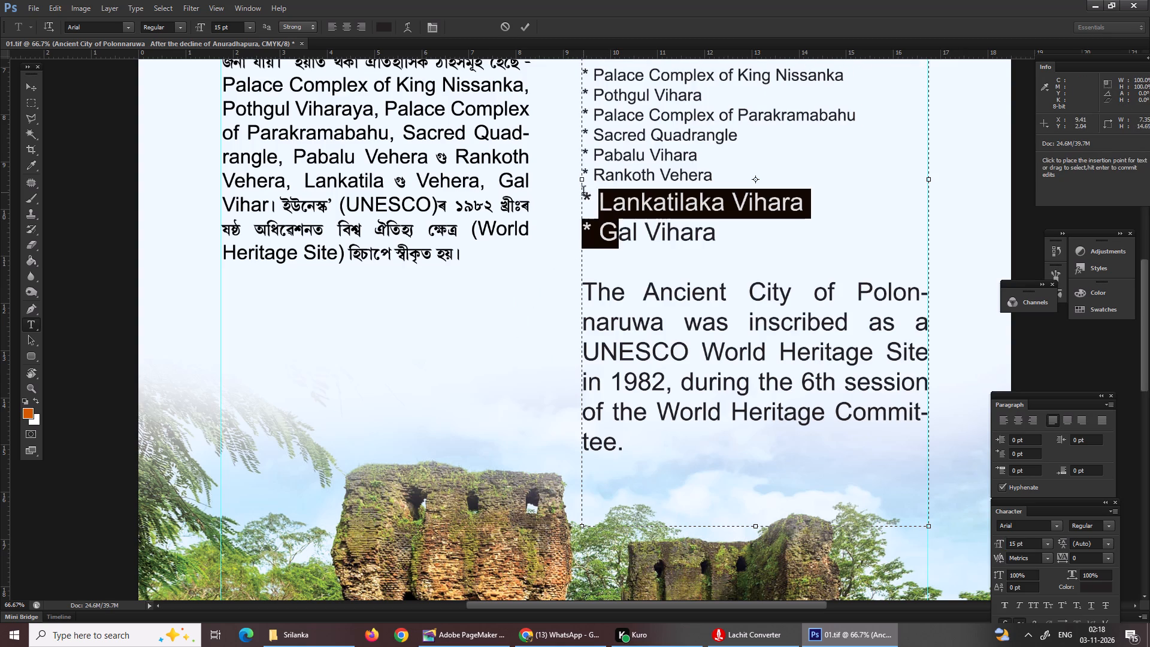
pyautogui.moveTo(583, 192); pyautogui.dragTo(772, 480)
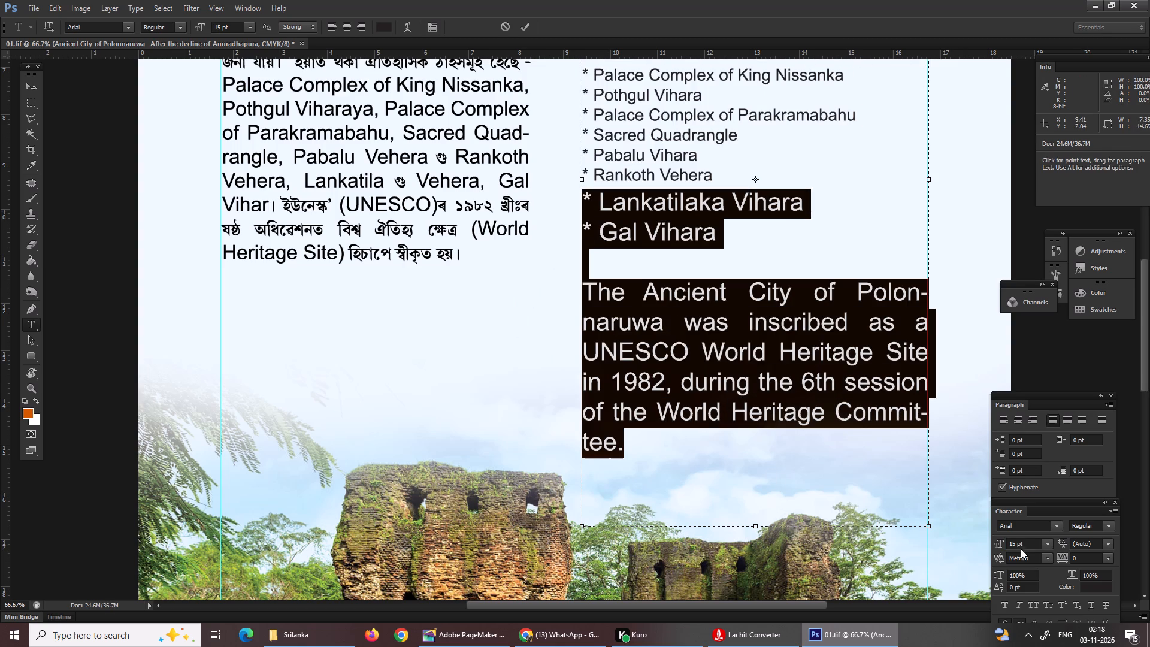
pyautogui.moveTo(1027, 543); pyautogui.dragTo(975, 547)
pyautogui.write('1-')
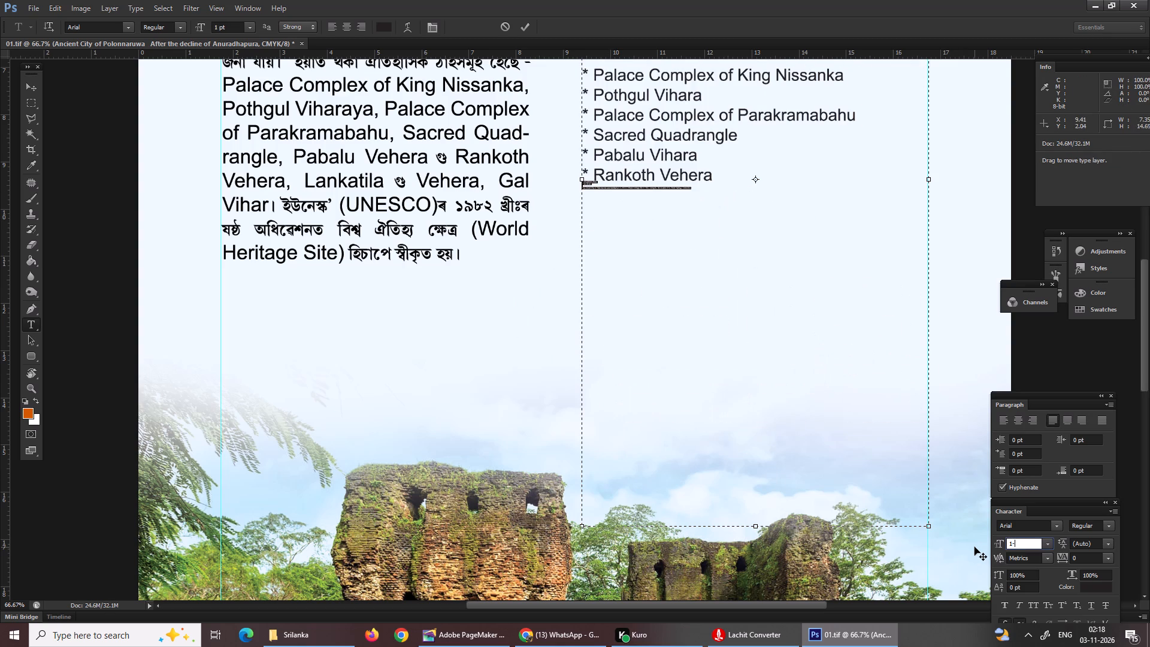
pyautogui.press('BackSpace')
pyautogui.press('0')
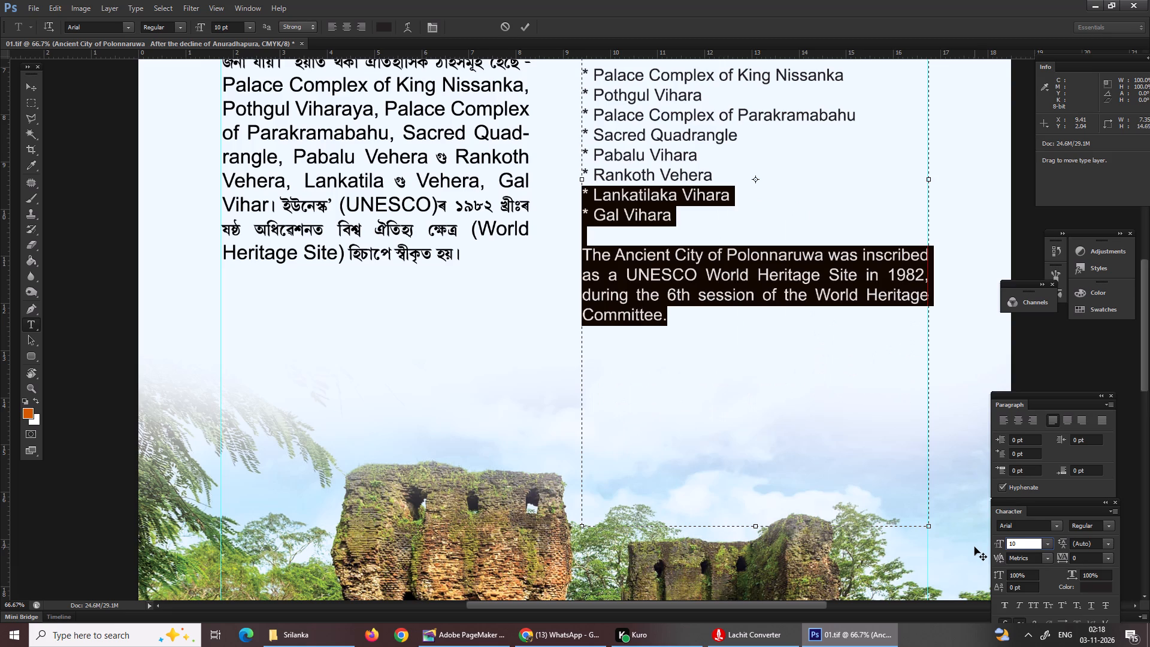
pyautogui.scroll(1, 932, 604)
pyautogui.scroll(-2, 918, 600)
pyautogui.press('Return')
pyautogui.click(666, 368)
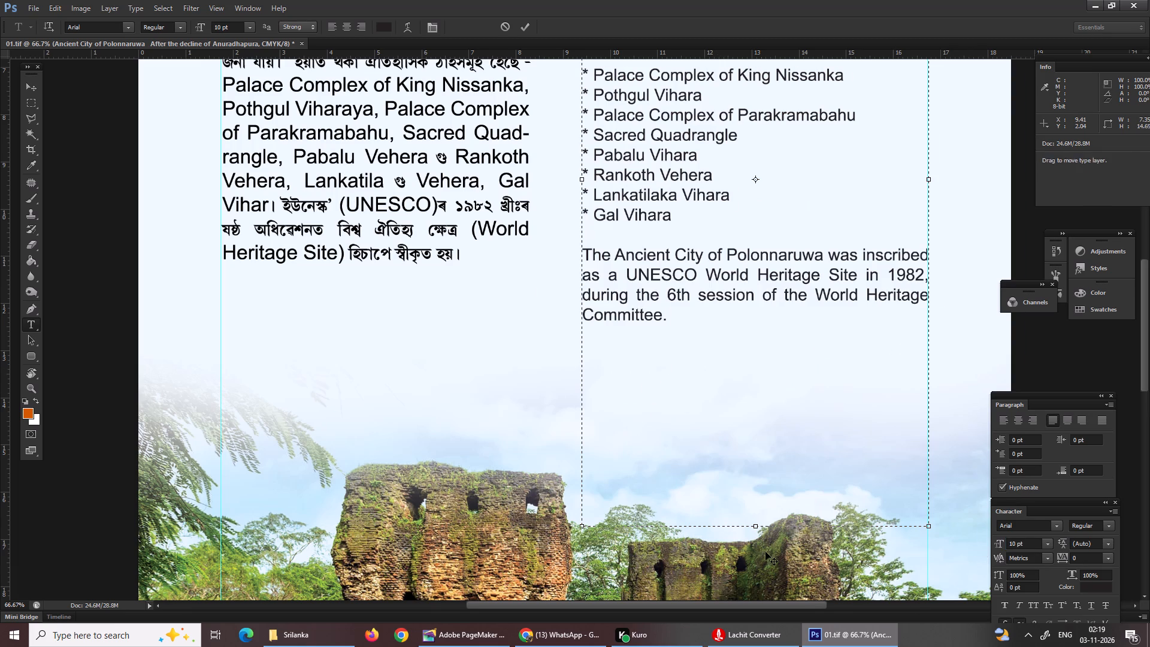
# Shorten the English text box so it ends just below the last line, at a height of about 10.6 cm.
pyautogui.moveTo(756, 525); pyautogui.dragTo(747, 478)
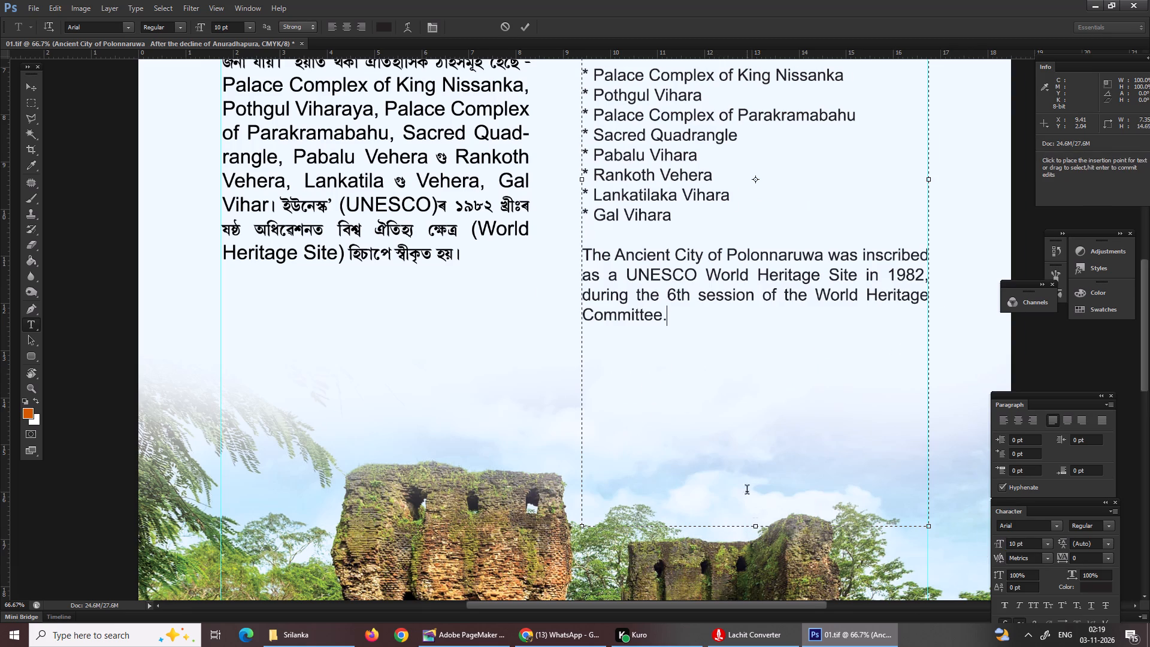
pyautogui.moveTo(758, 530); pyautogui.dragTo(748, 337)
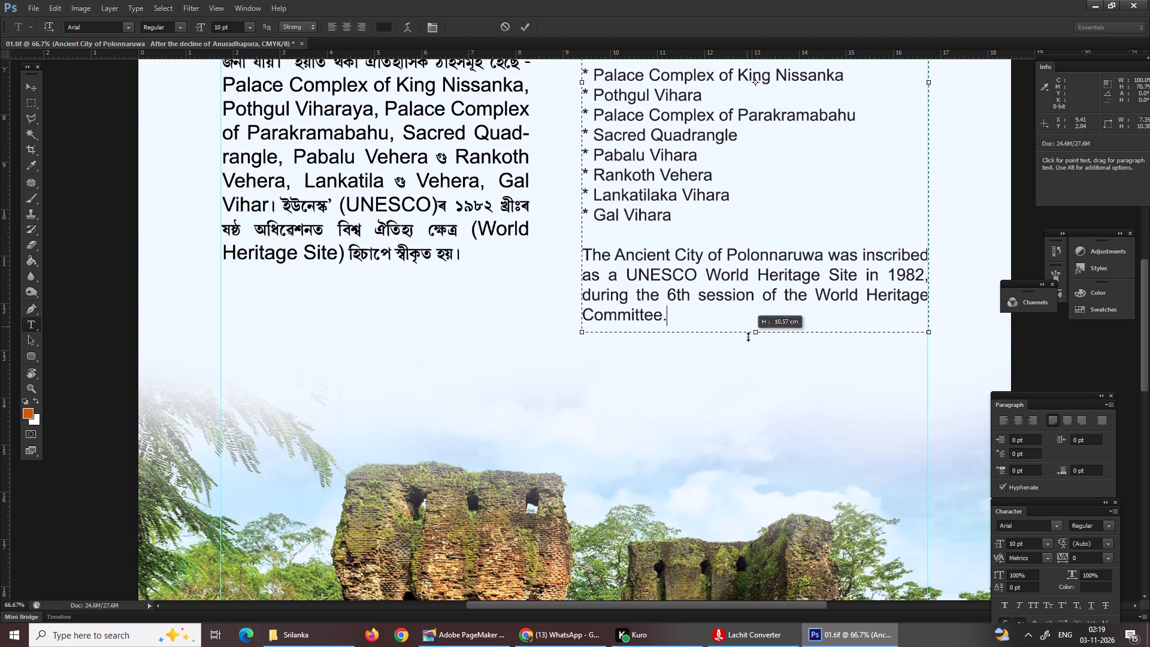
pyautogui.moveTo(748, 337); pyautogui.dragTo(749, 339)
pyautogui.press('Return')
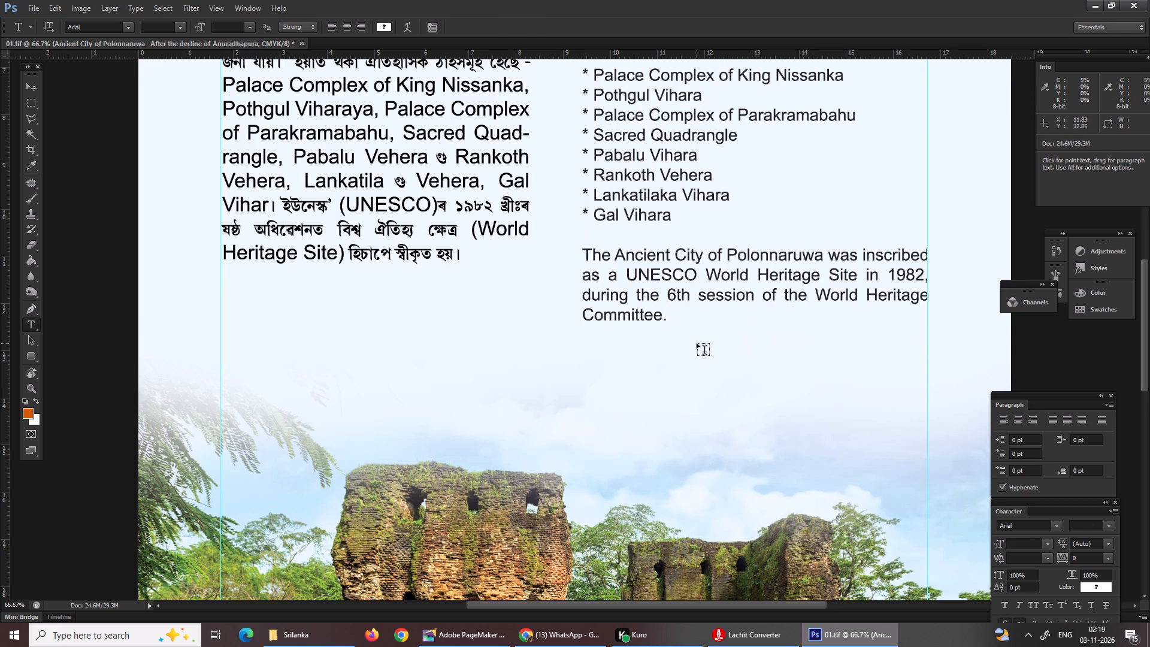
# Examine the whole page, comparing the Assamese and English columns for text size and fit.
pyautogui.hotkey('ctrl', '0')
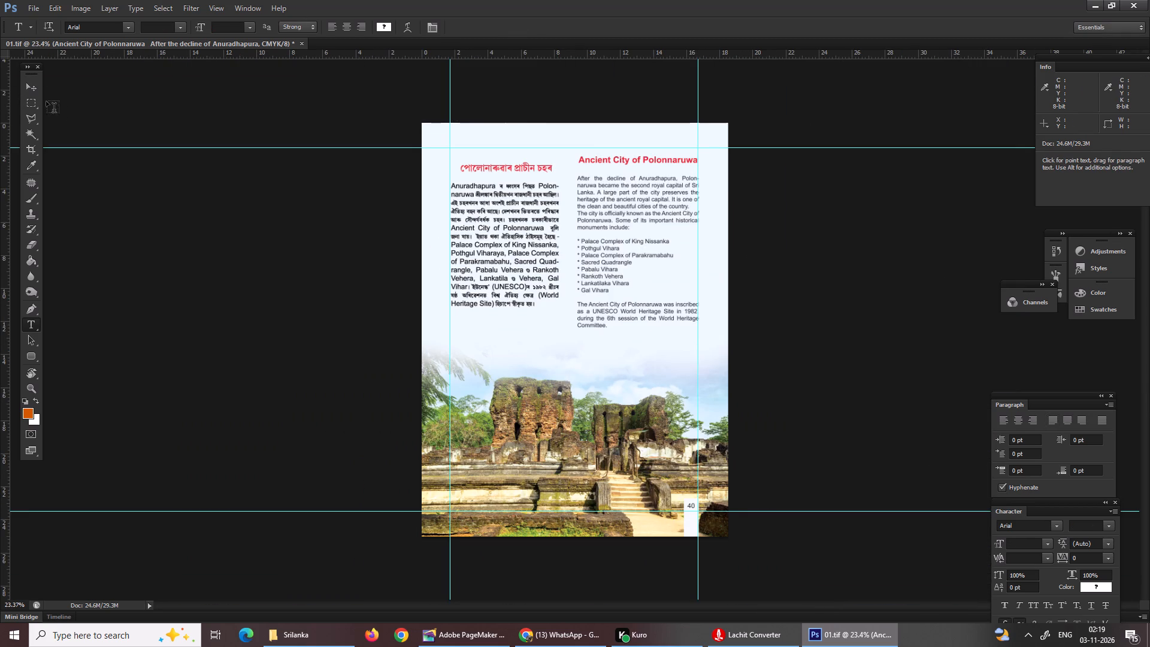
pyautogui.hotkey('ctrl', '=')
pyautogui.hotkey('ctrl', '=')
pyautogui.hotkey('ctrl', '=')
pyautogui.hotkey('ctrl', '=')
pyautogui.scroll(3, 54, 108)
pyautogui.scroll(-1, 54, 108)
pyautogui.scroll(5, 54, 108)
pyautogui.scroll(-1, 54, 110)
pyautogui.scroll(2, 54, 110)
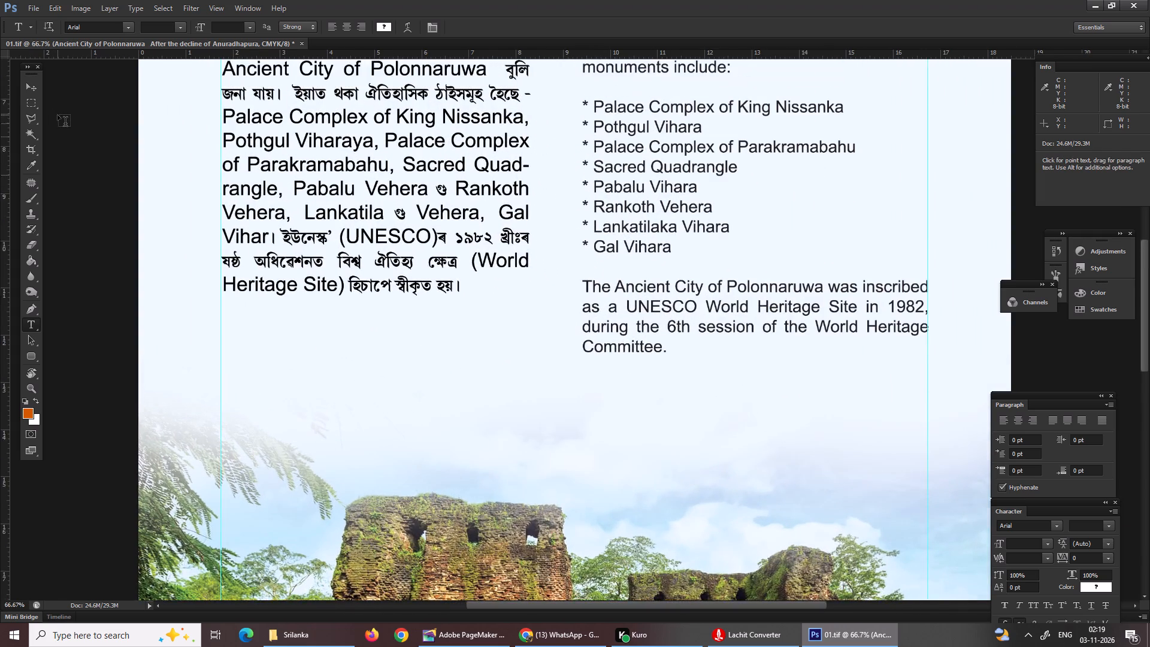
pyautogui.scroll(3, 57, 115)
pyautogui.scroll(-2, 57, 115)
pyautogui.scroll(2, 57, 115)
pyautogui.scroll(-1, 57, 115)
pyautogui.scroll(5, 57, 115)
pyautogui.scroll(-1, 57, 115)
pyautogui.scroll(4, 57, 115)
pyautogui.scroll(-3, 57, 115)
pyautogui.scroll(2, 57, 115)
pyautogui.scroll(-1, 57, 115)
pyautogui.scroll(1, 57, 115)
pyautogui.scroll(-1, 57, 115)
pyautogui.scroll(2, 57, 115)
pyautogui.scroll(-2, 57, 115)
pyautogui.scroll(1, 57, 115)
pyautogui.scroll(-2, 57, 115)
pyautogui.scroll(2, 57, 115)
pyautogui.scroll(-1, 57, 115)
pyautogui.scroll(6, 57, 115)
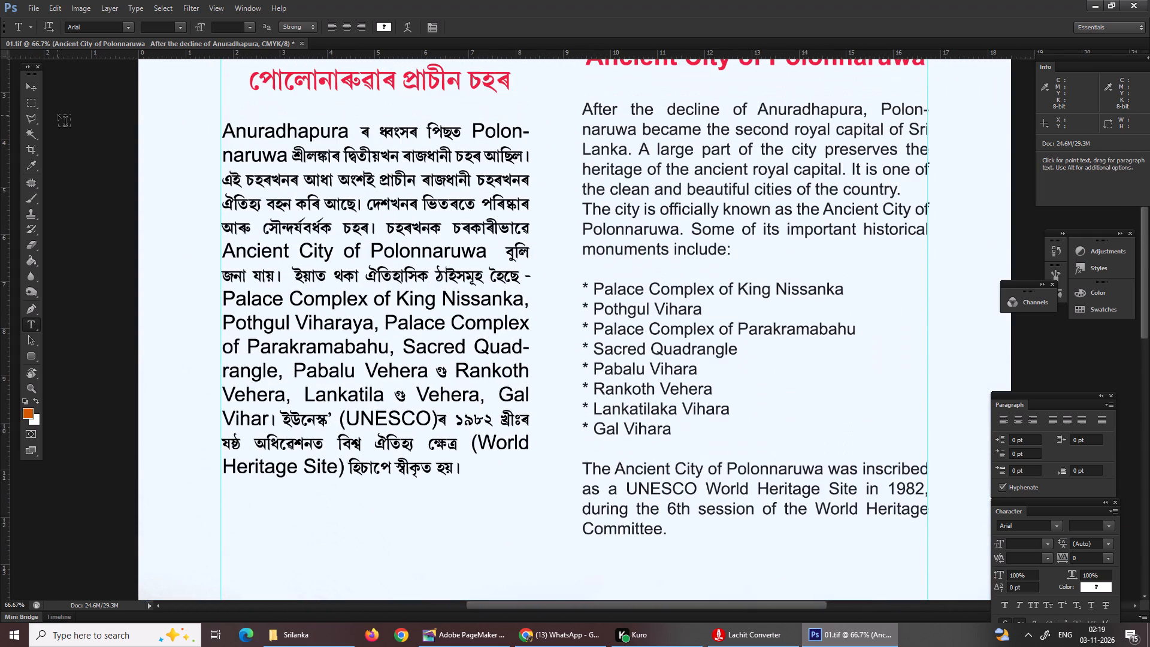
# In the Assamese paragraph, set the English words "Anuradhapura", "Polonnaruwa" and "Ancient City of Polonnaruwa" to 10 pt.
pyautogui.moveTo(223, 129); pyautogui.dragTo(346, 134)
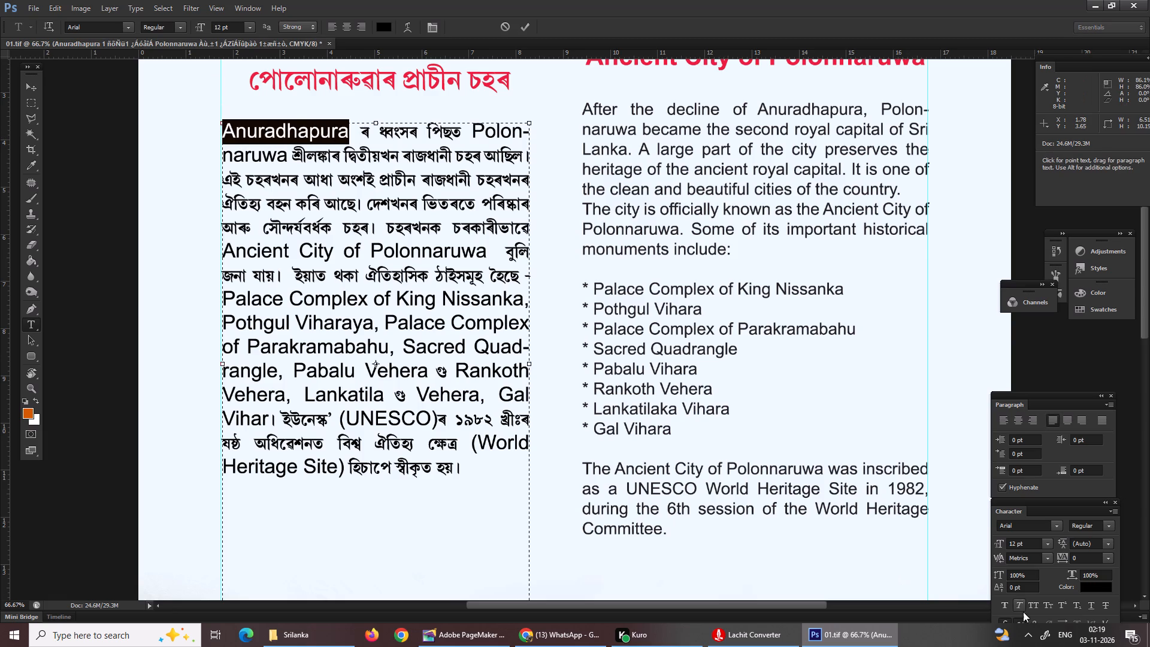
pyautogui.moveTo(1031, 546); pyautogui.dragTo(958, 551)
pyautogui.write('10')
pyautogui.moveTo(471, 131); pyautogui.dragTo(477, 152)
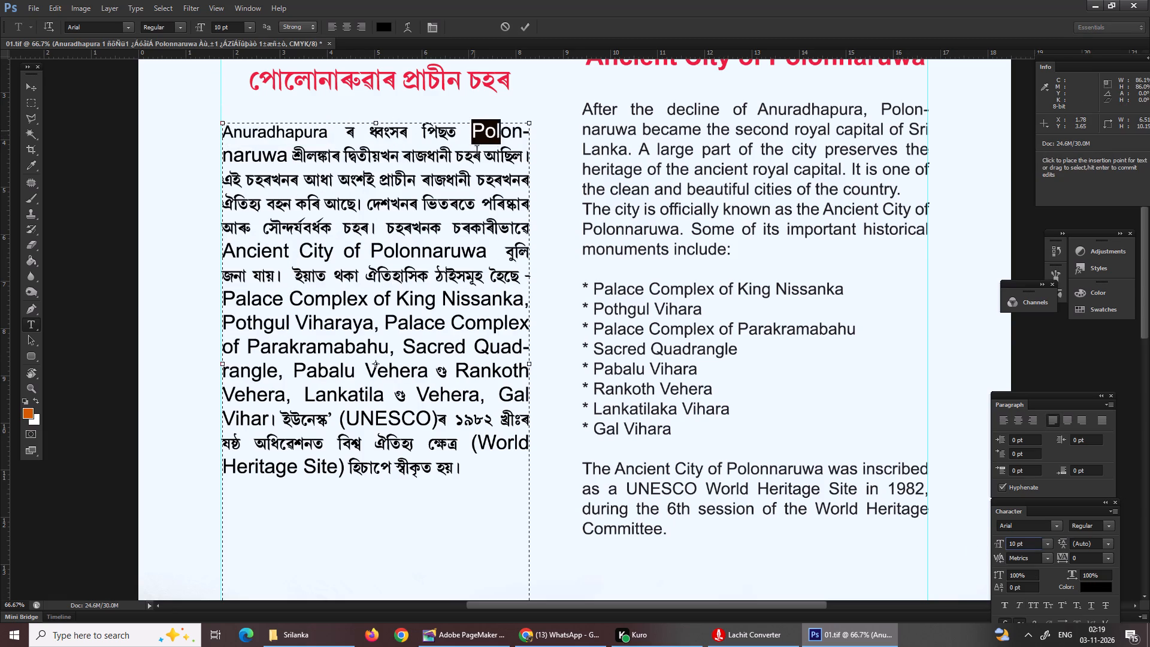
pyautogui.moveTo(477, 152); pyautogui.dragTo(287, 156)
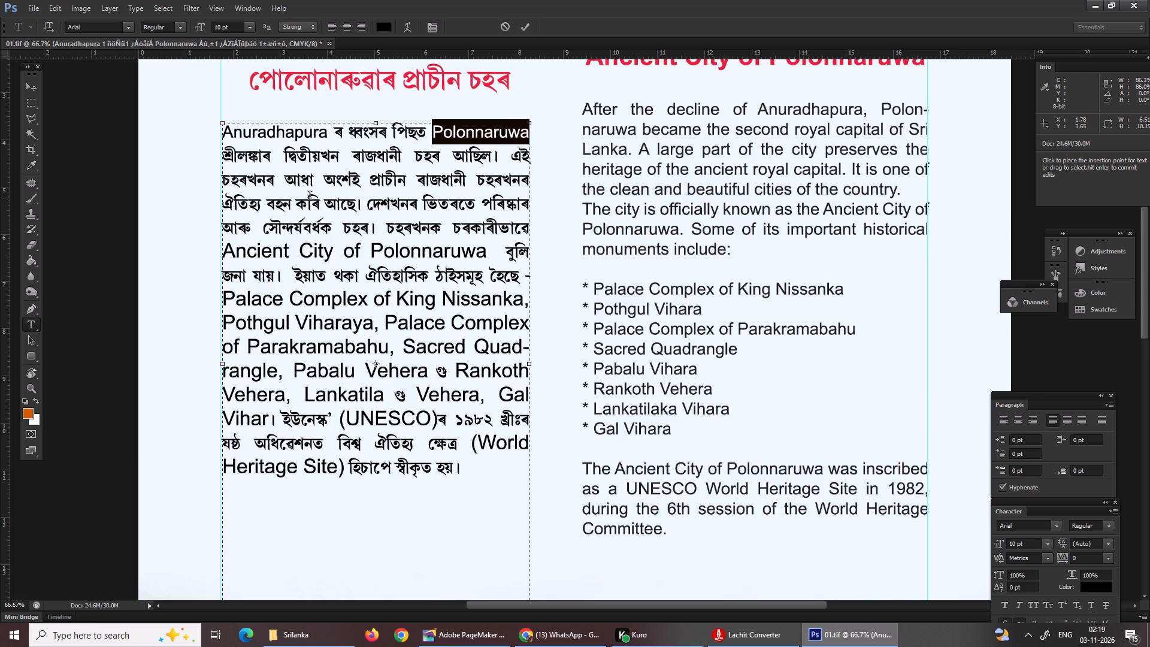
pyautogui.moveTo(226, 254); pyautogui.dragTo(484, 256)
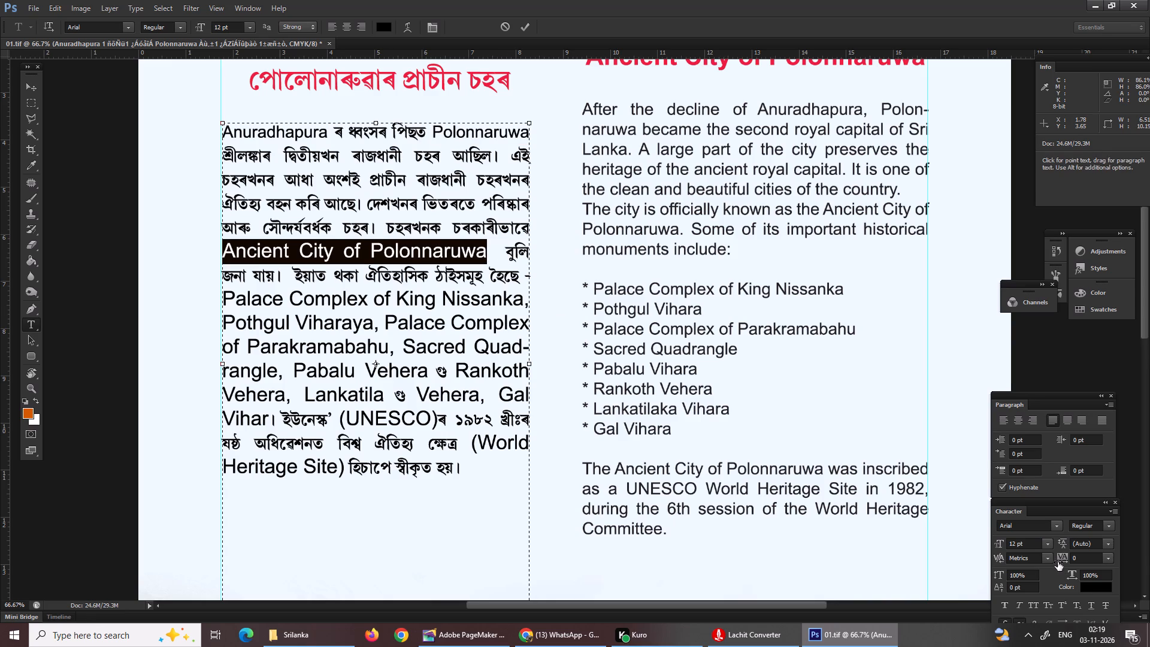
pyautogui.moveTo(1032, 545); pyautogui.dragTo(983, 548)
pyautogui.write('10')
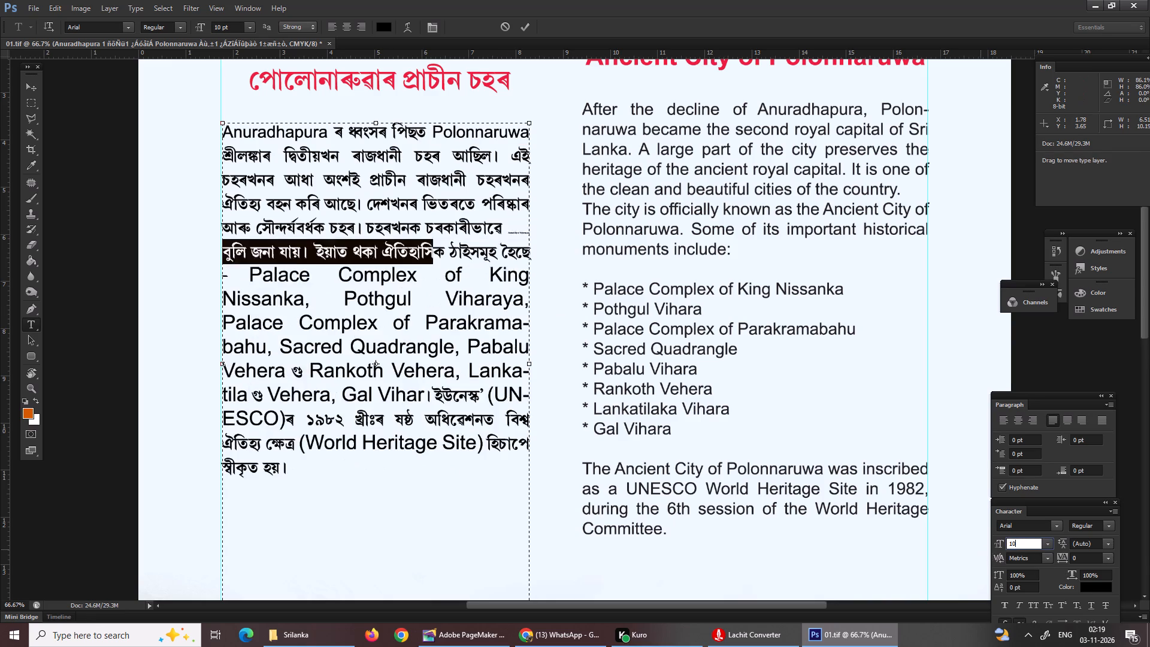
# Set the monument names in the Assamese paragraph, from "Palace Complex of King Nissanka" through "Gal Vihar", to 10 pt.
pyautogui.moveTo(470, 279); pyautogui.dragTo(489, 294)
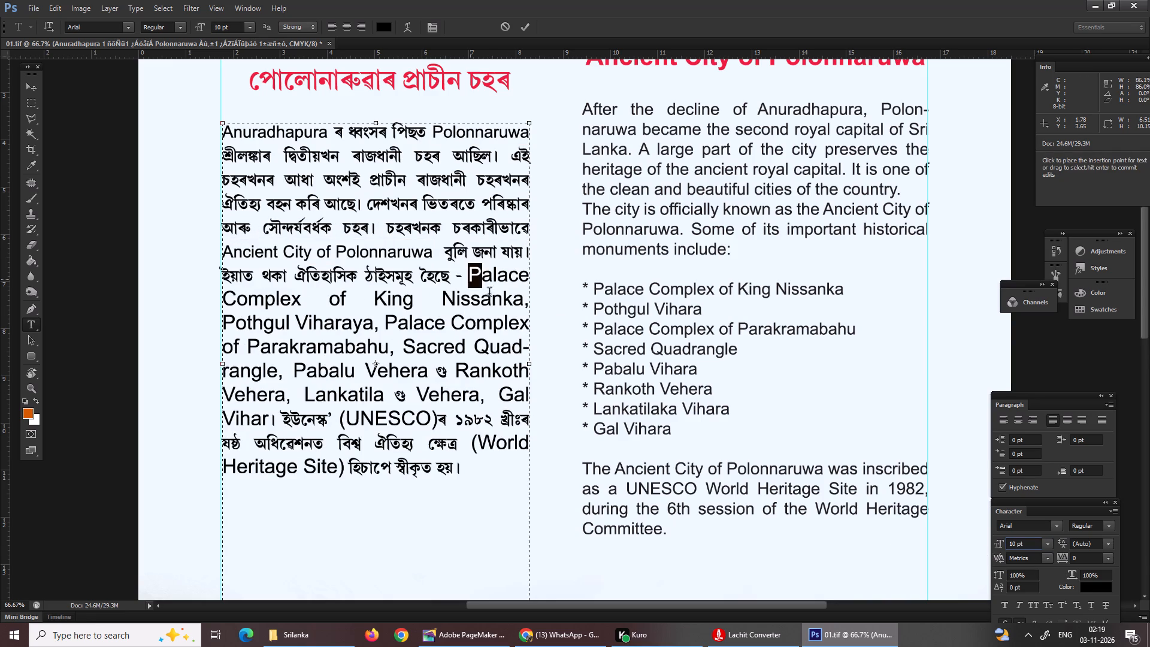
pyautogui.moveTo(489, 294); pyautogui.dragTo(286, 400)
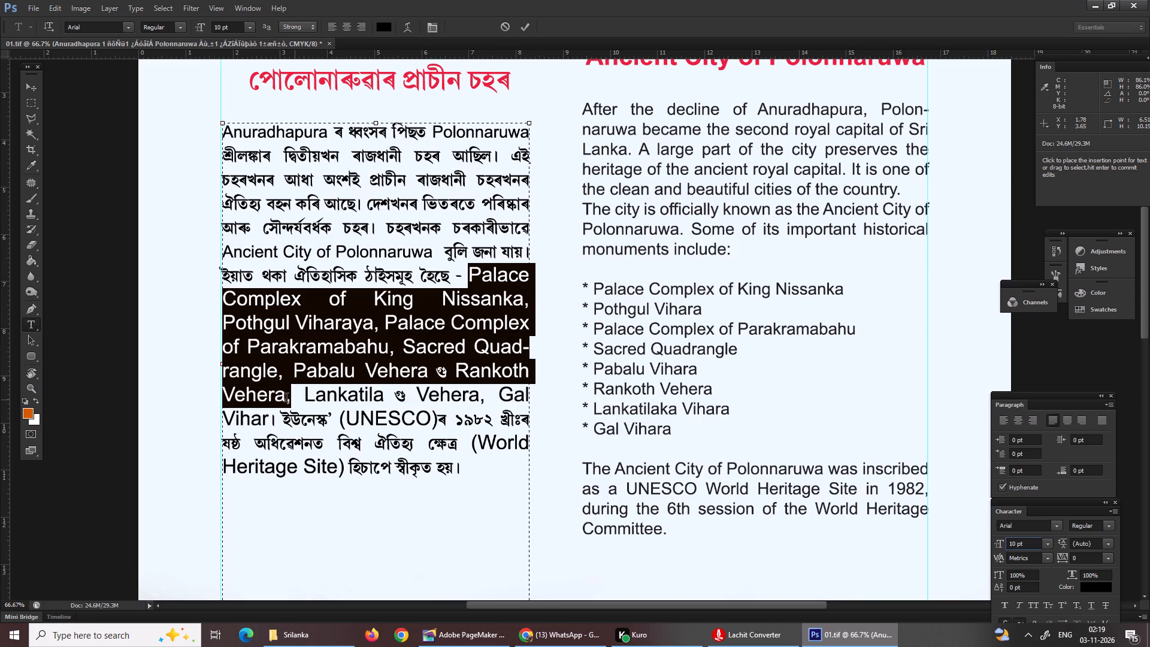
pyautogui.moveTo(286, 400); pyautogui.dragTo(274, 420)
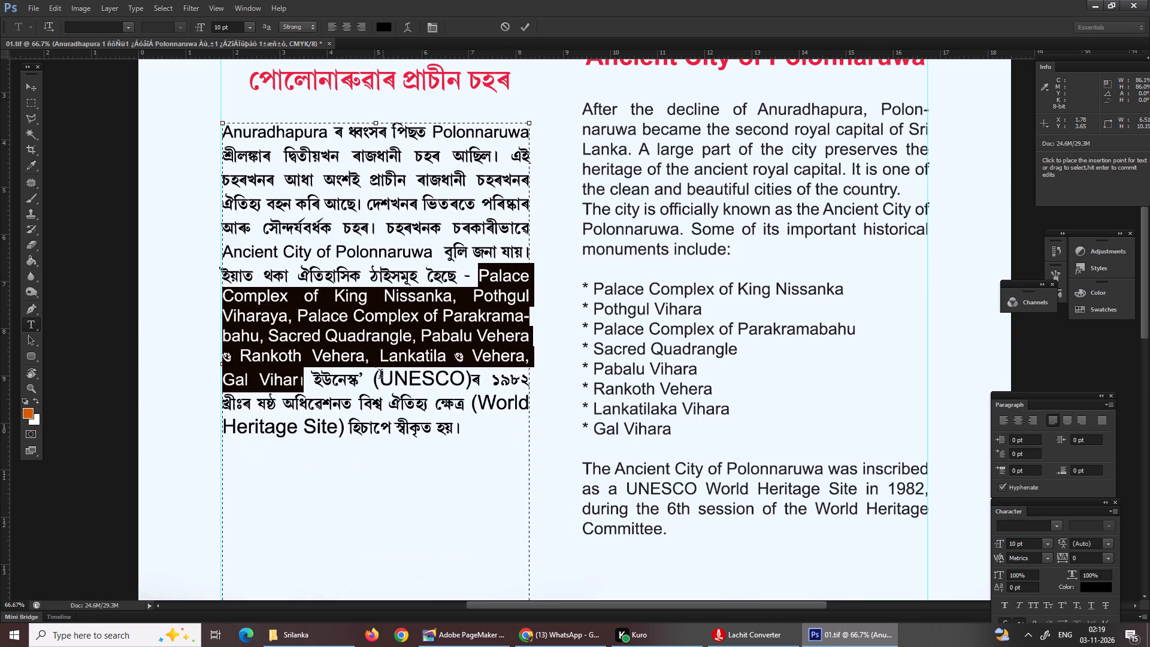
# Set "(UNESCO)" and "(World Heritage Site)" in the Assamese paragraph to 10 pt.
pyautogui.moveTo(373, 380); pyautogui.dragTo(467, 387)
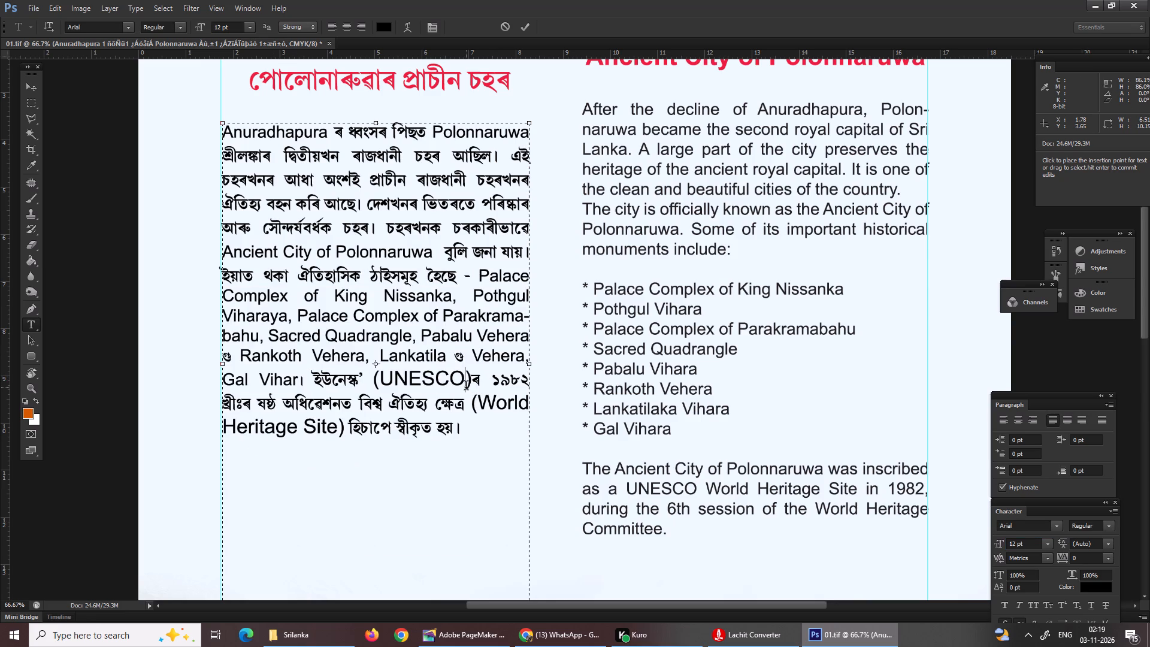
pyautogui.click(466, 387)
pyautogui.moveTo(374, 379); pyautogui.dragTo(462, 384)
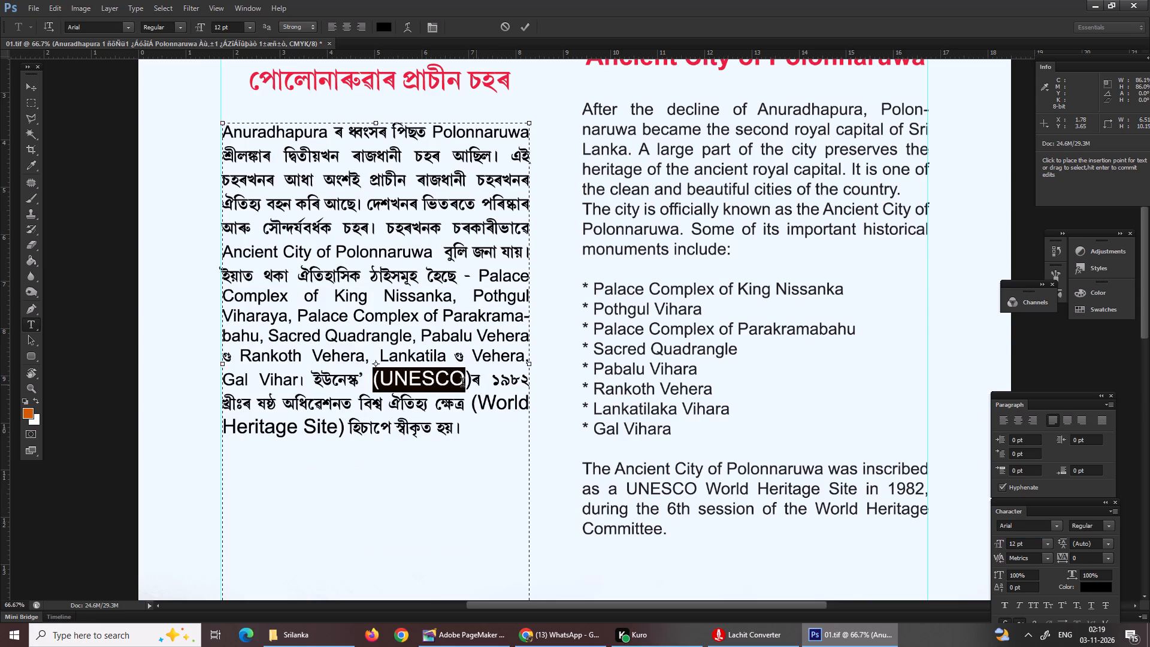
pyautogui.moveTo(462, 384); pyautogui.dragTo(469, 384)
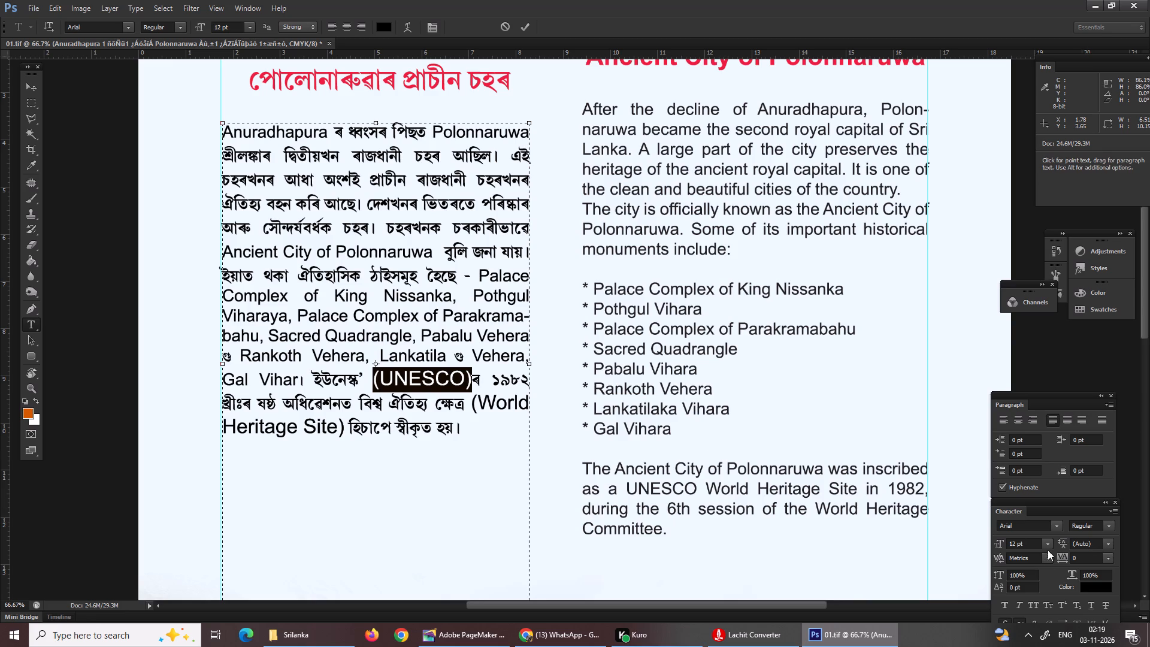
pyautogui.moveTo(1034, 548); pyautogui.dragTo(975, 546)
pyautogui.write('10')
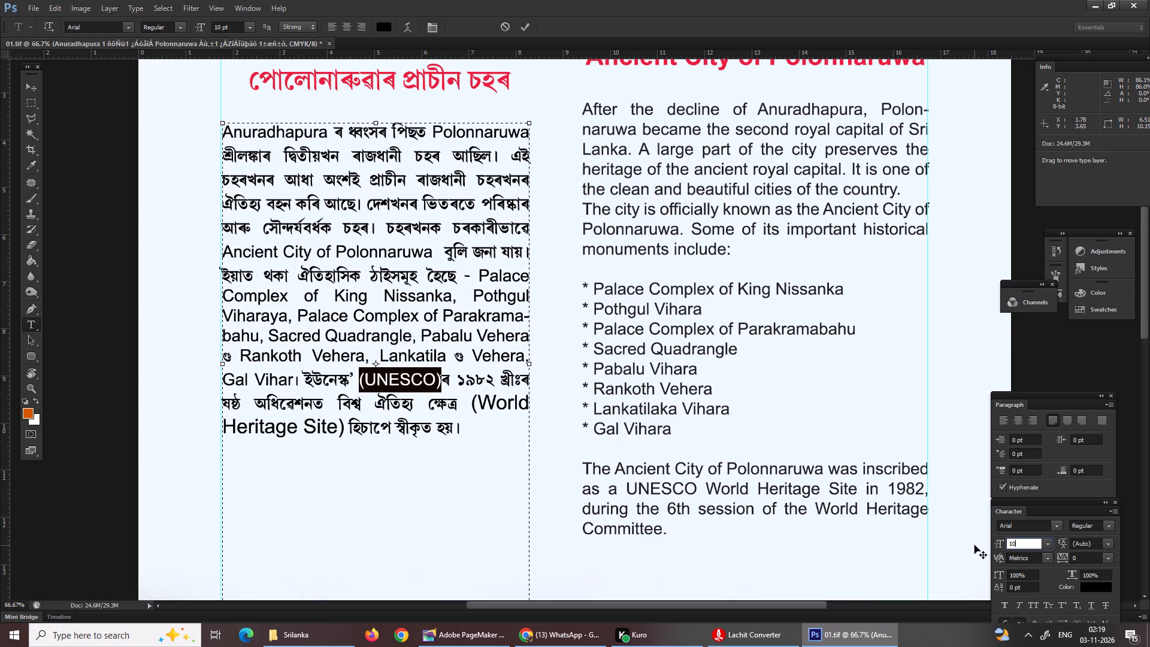
pyautogui.moveTo(473, 410); pyautogui.dragTo(343, 442)
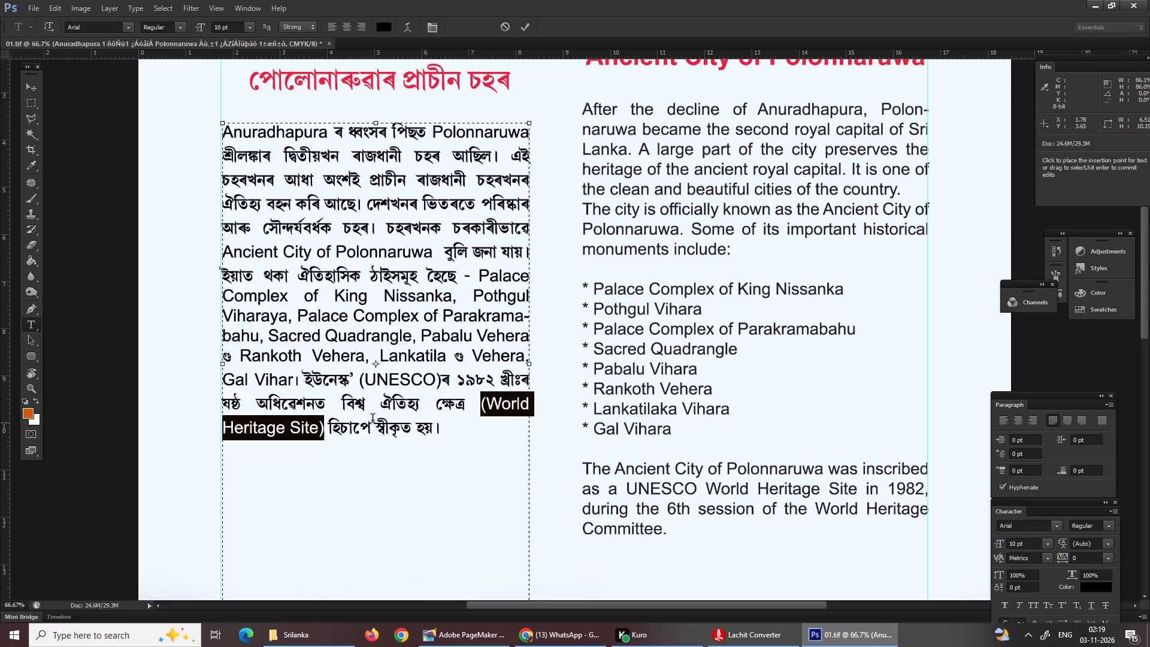
# Replace the space before "(World Heritage Site)" in the Assamese paragraph.
pyautogui.click(479, 413)
pyautogui.press('BackSpace')
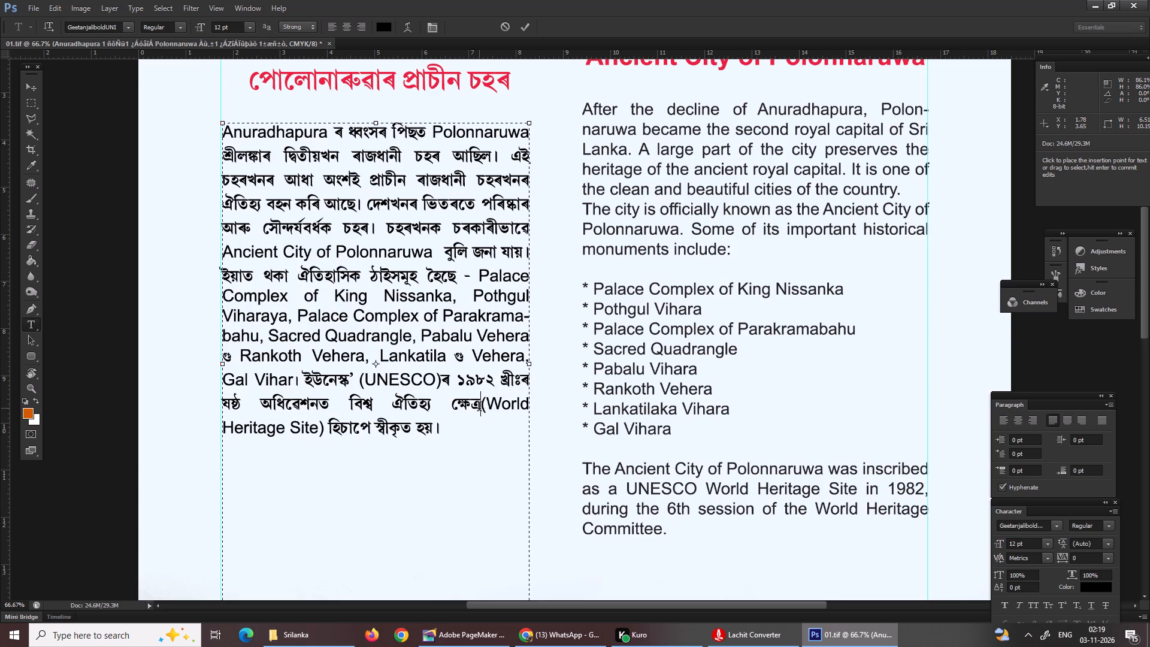
pyautogui.press('space')
# Shorten the Assamese text box so it ends just below the last line, at a height of about 7 cm.
pyautogui.scroll(1, 452, 424)
pyautogui.scroll(-20, 452, 424)
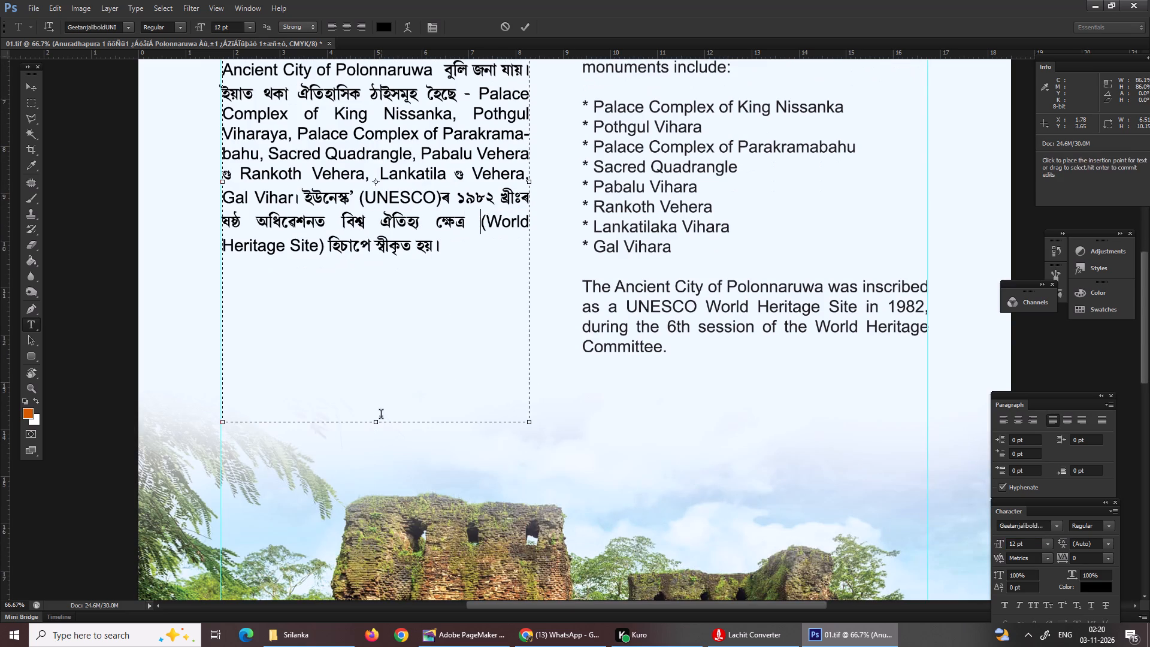
pyautogui.moveTo(376, 424); pyautogui.dragTo(381, 273)
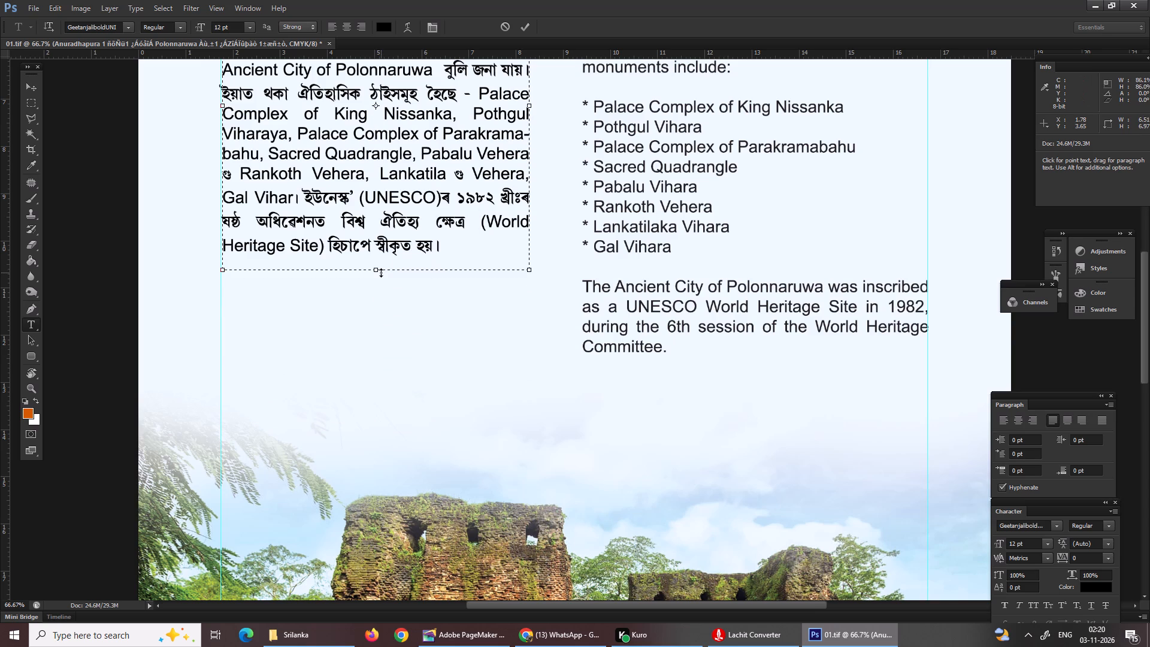
pyautogui.scroll(4, 373, 334)
pyautogui.scroll(6, 195, 256)
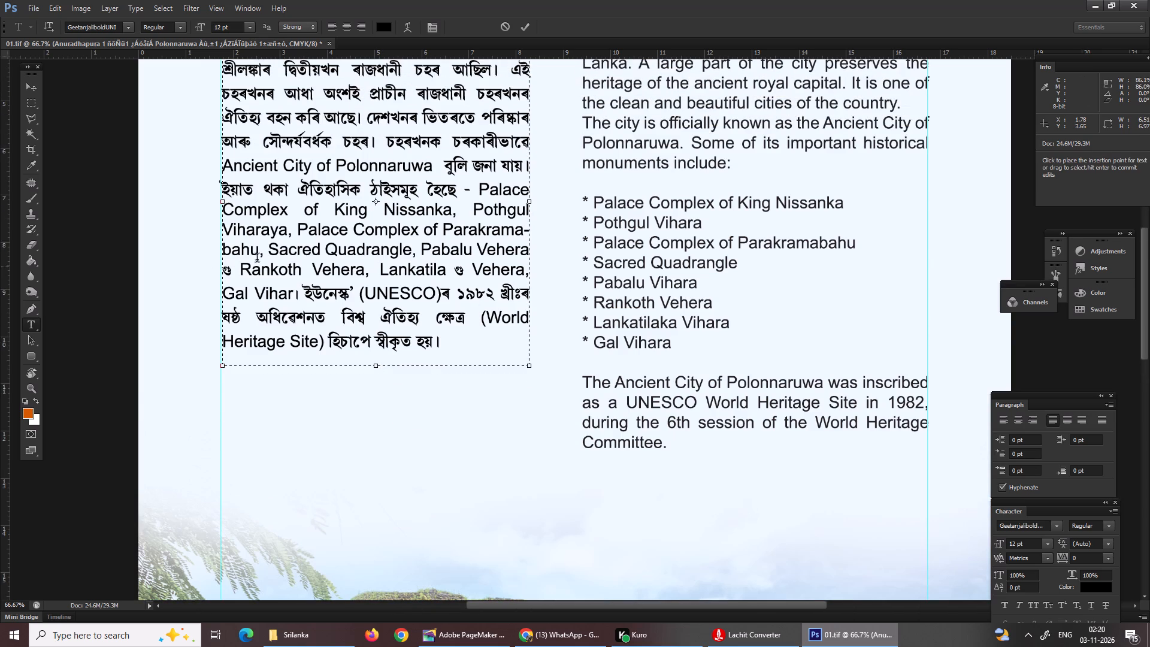
pyautogui.press('Return')
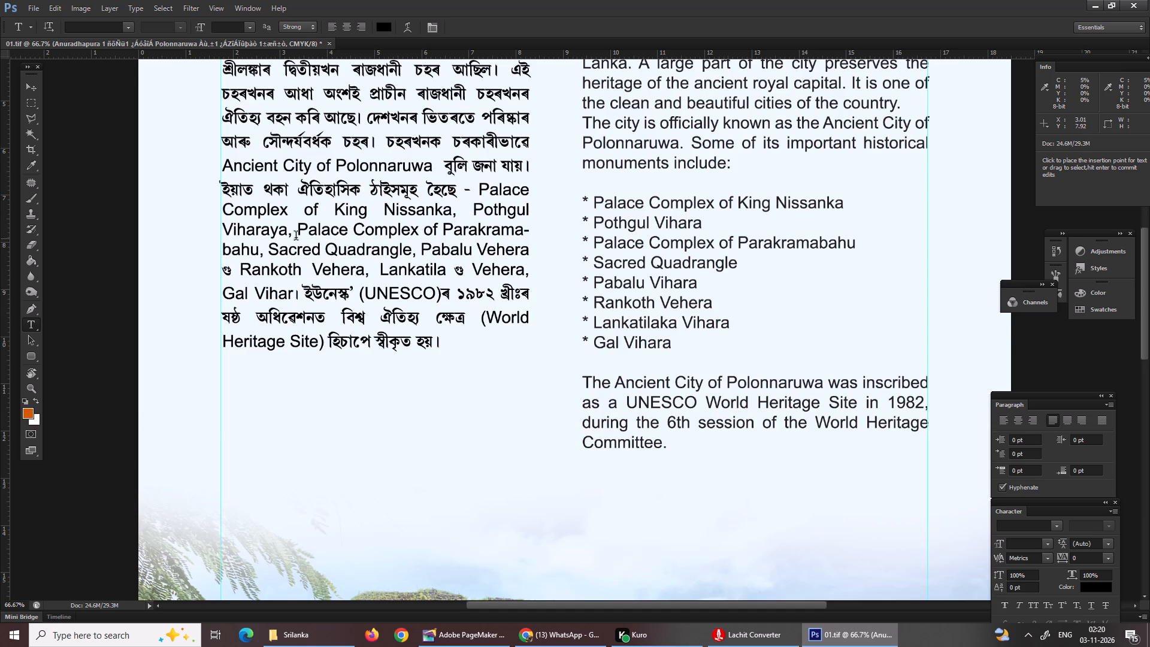
# Delete the Assamese conjunction between "Pabalu Vehera" and "Rankoth Vehera" and the one between "Lankatila" and "Vehera".
pyautogui.click(461, 272)
pyautogui.moveTo(232, 273); pyautogui.dragTo(214, 274)
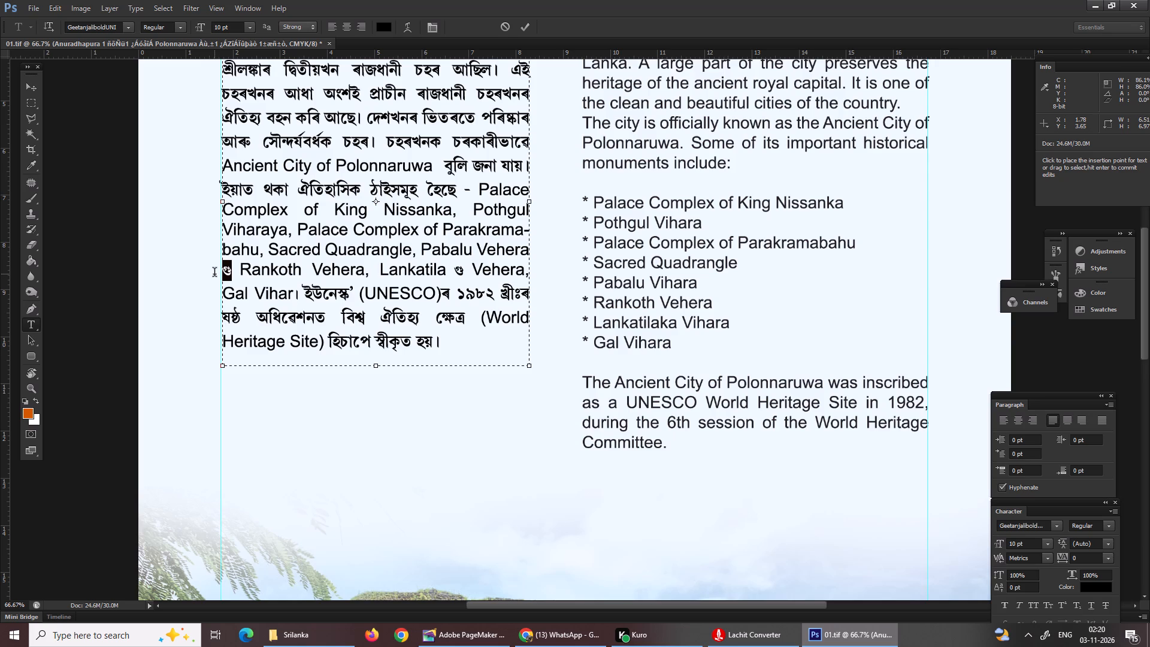
pyautogui.press('BackSpace')
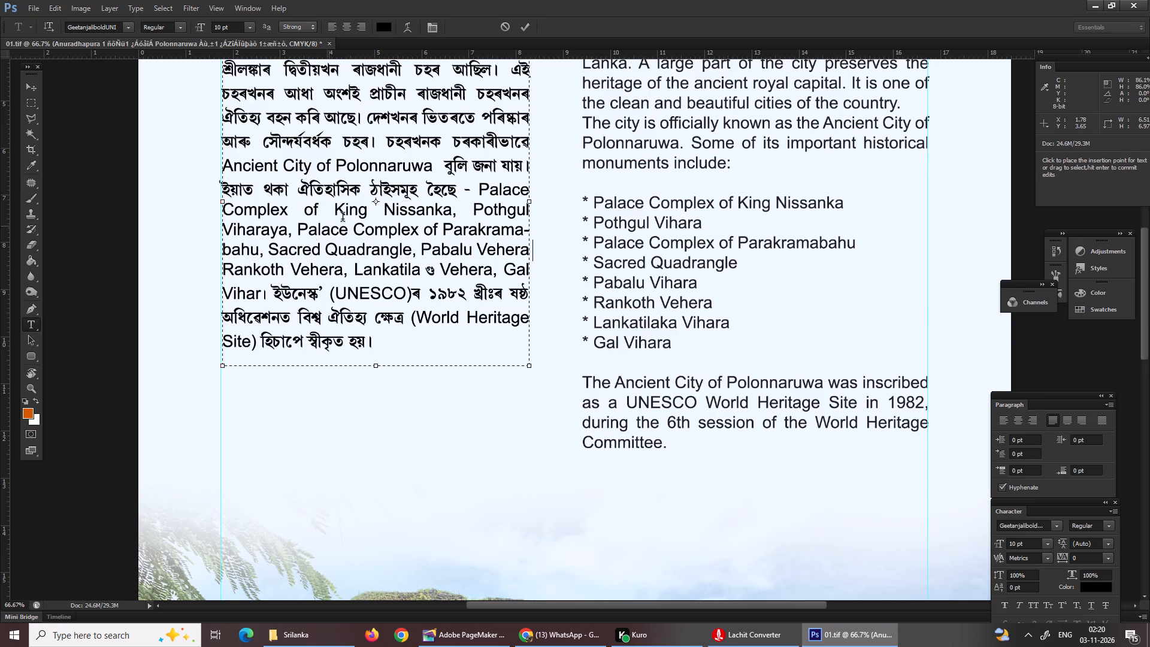
pyautogui.moveTo(429, 271); pyautogui.dragTo(433, 280)
pyautogui.press('BackSpace')
pyautogui.press('BackSpace')
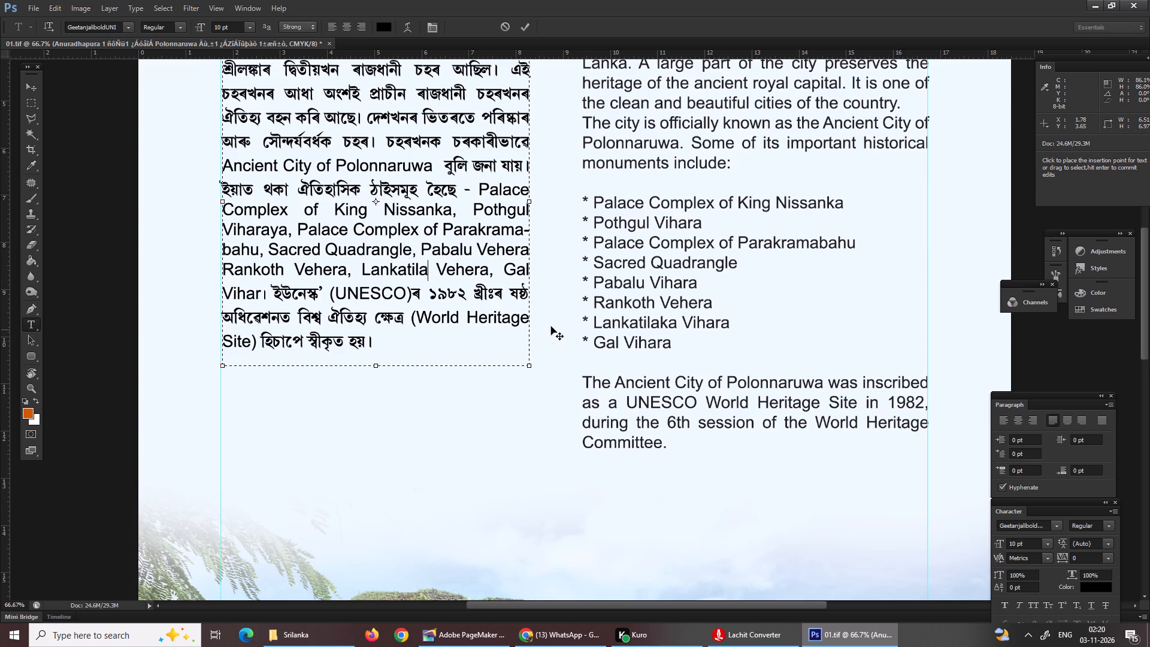
# Examine the edited Assamese and English columns and the overall page layout.
pyautogui.scroll(4, 552, 326)
pyautogui.scroll(-1, 553, 326)
pyautogui.scroll(2, 553, 326)
pyautogui.scroll(-1, 553, 326)
pyautogui.scroll(3, 553, 326)
pyautogui.scroll(-2, 553, 326)
pyautogui.scroll(1, 555, 326)
pyautogui.scroll(-3, 555, 326)
pyautogui.scroll(2, 555, 326)
pyautogui.scroll(-1, 555, 326)
pyautogui.scroll(5, 555, 326)
pyautogui.hotkey('ctrl', '0')
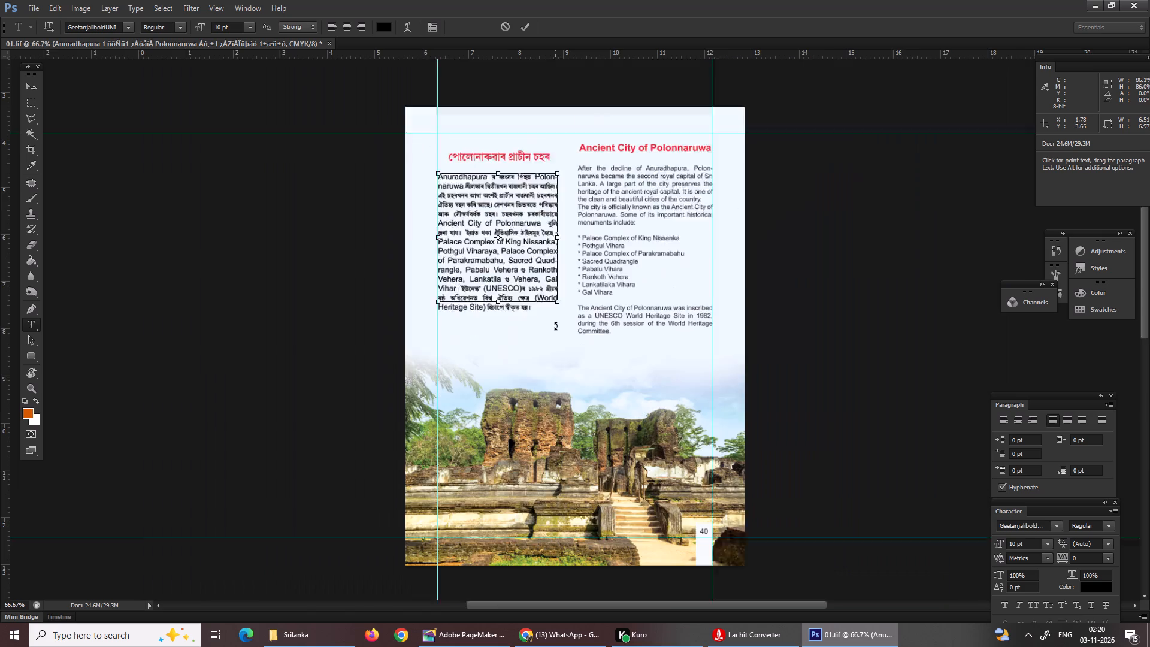
# Save the document 01.tif.
pyautogui.hotkey('ctrl', 's')
pyautogui.hotkey('ctrl', 's')
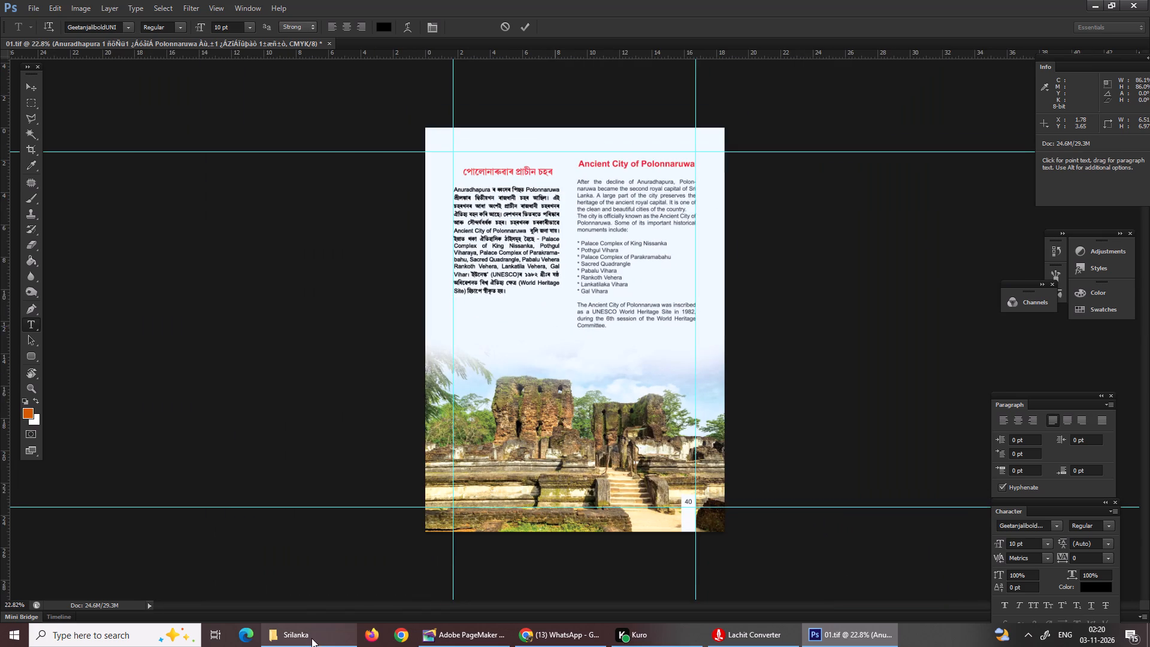
# Open image 02 from the Srilanka folder in Adobe Photoshop CS6.
pyautogui.click(312, 636)
pyautogui.rightClick(394, 213)
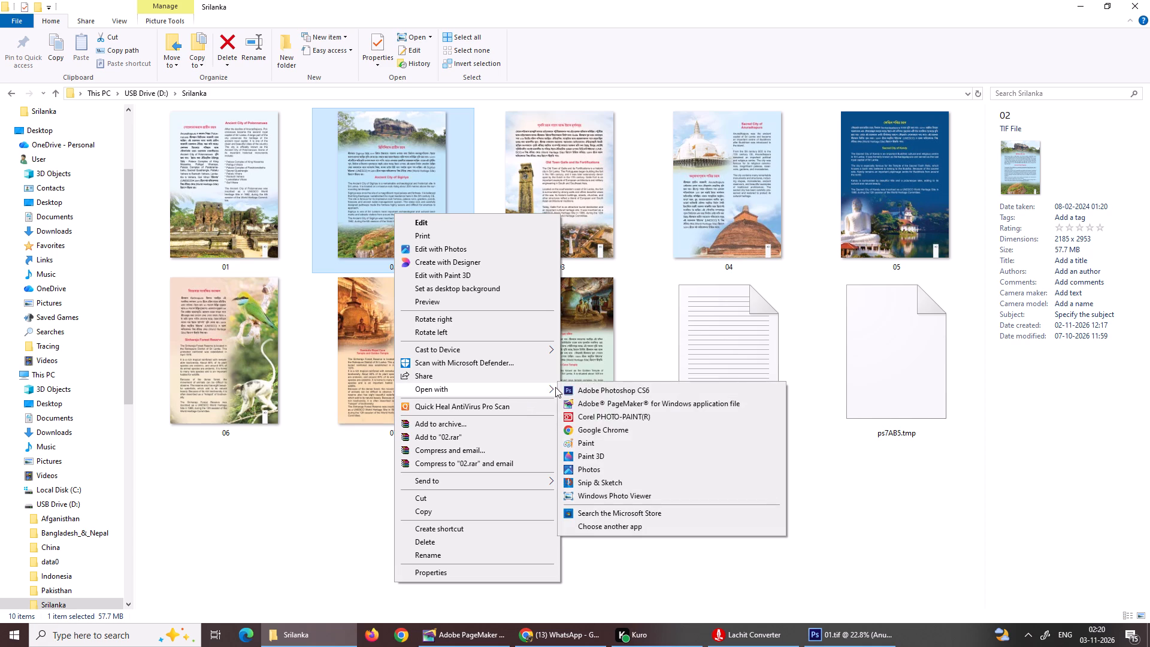
pyautogui.click(606, 387)
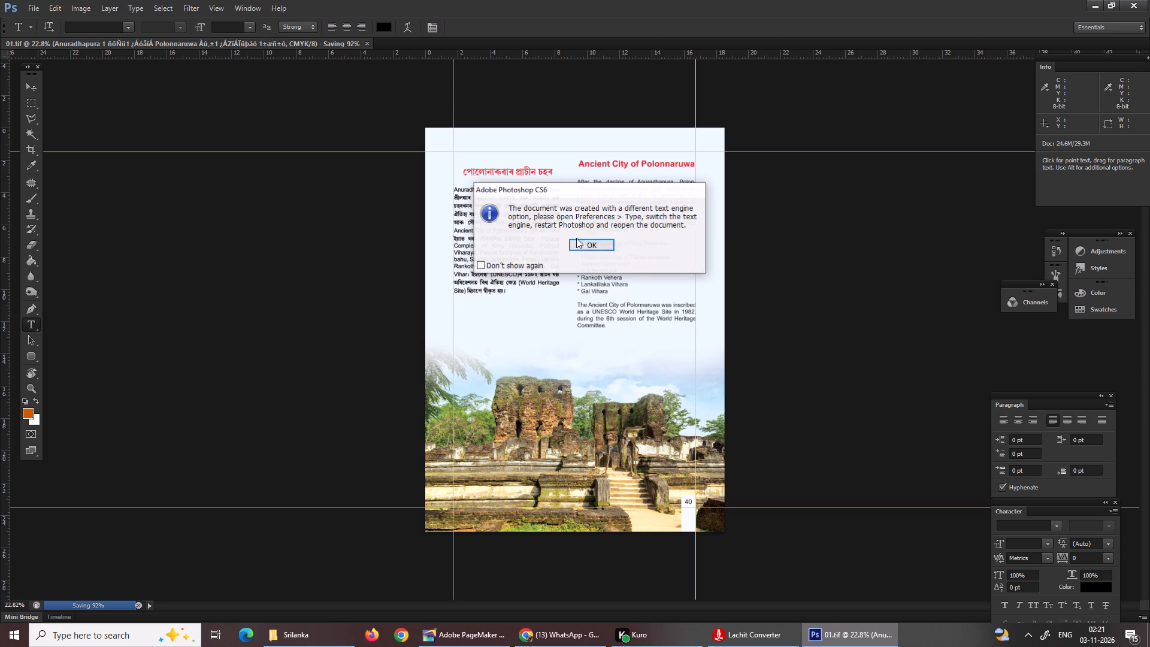
pyautogui.click(610, 239)
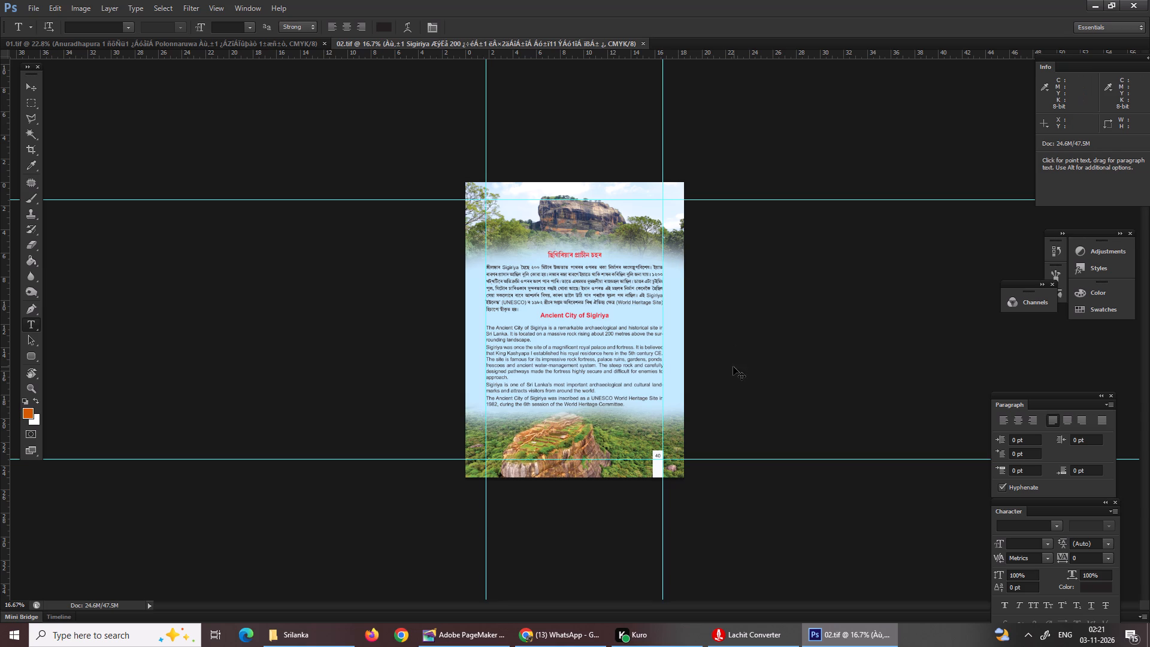
# Set the Assamese body text below the Assamese heading on the Sigiriya page to 12 pt.
pyautogui.hotkey('ctrl', '=')
pyautogui.hotkey('ctrl', '=')
pyautogui.hotkey('ctrl', '=')
pyautogui.scroll(5, 733, 367)
pyautogui.scroll(-1, 733, 367)
pyautogui.scroll(4, 733, 367)
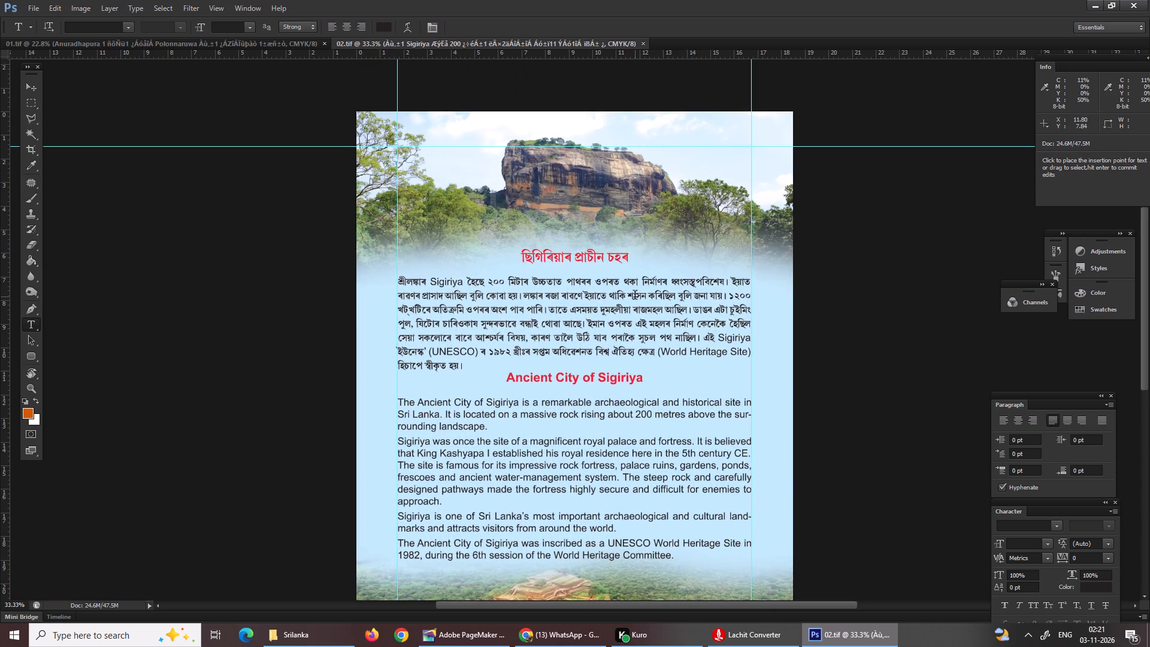
pyautogui.scroll(2, 636, 300)
pyautogui.click(25, 84)
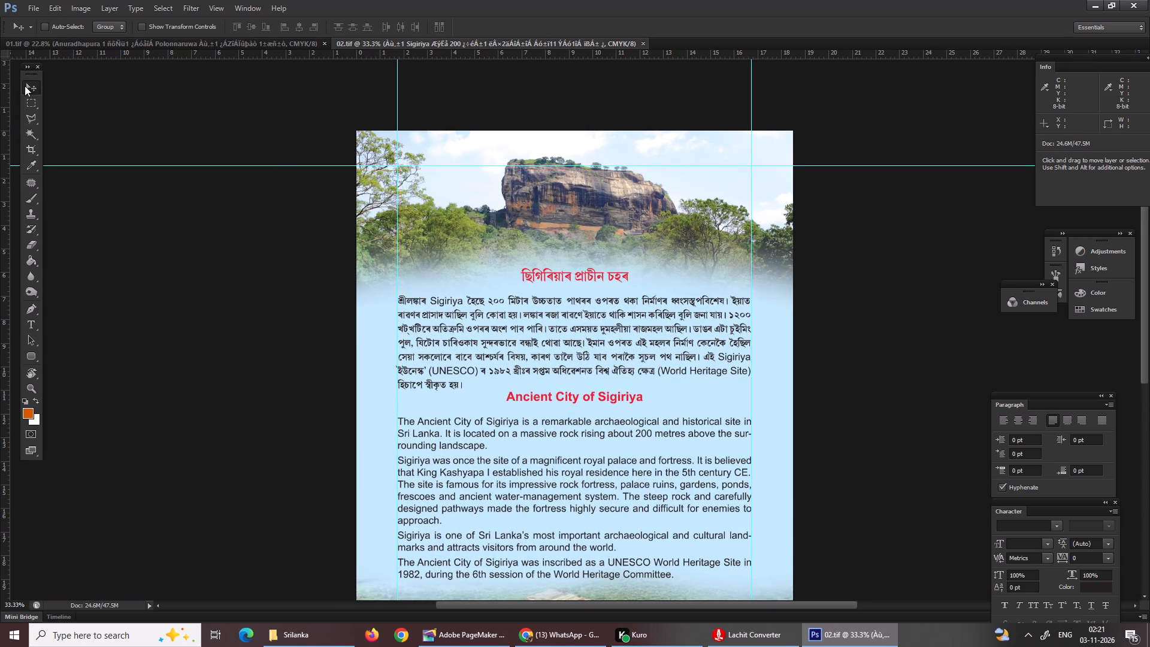
pyautogui.rightClick(564, 279)
pyautogui.click(591, 288)
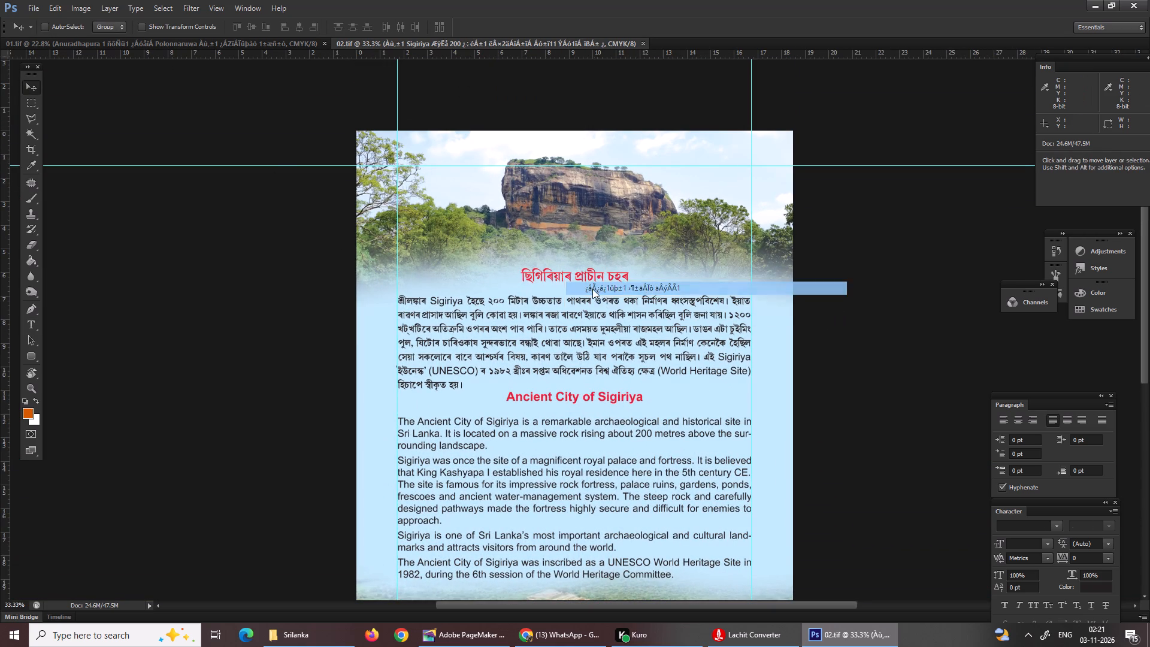
pyautogui.rightClick(574, 359)
pyautogui.click(604, 367)
pyautogui.click(1016, 540)
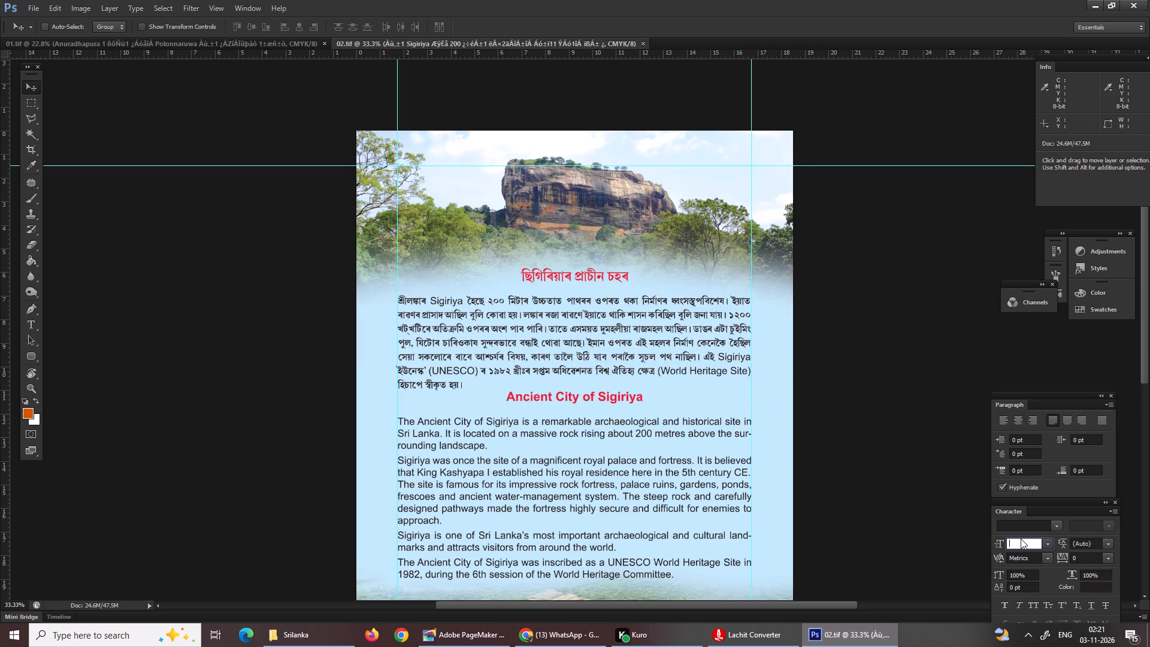
pyautogui.write('12')
pyautogui.press('Return')
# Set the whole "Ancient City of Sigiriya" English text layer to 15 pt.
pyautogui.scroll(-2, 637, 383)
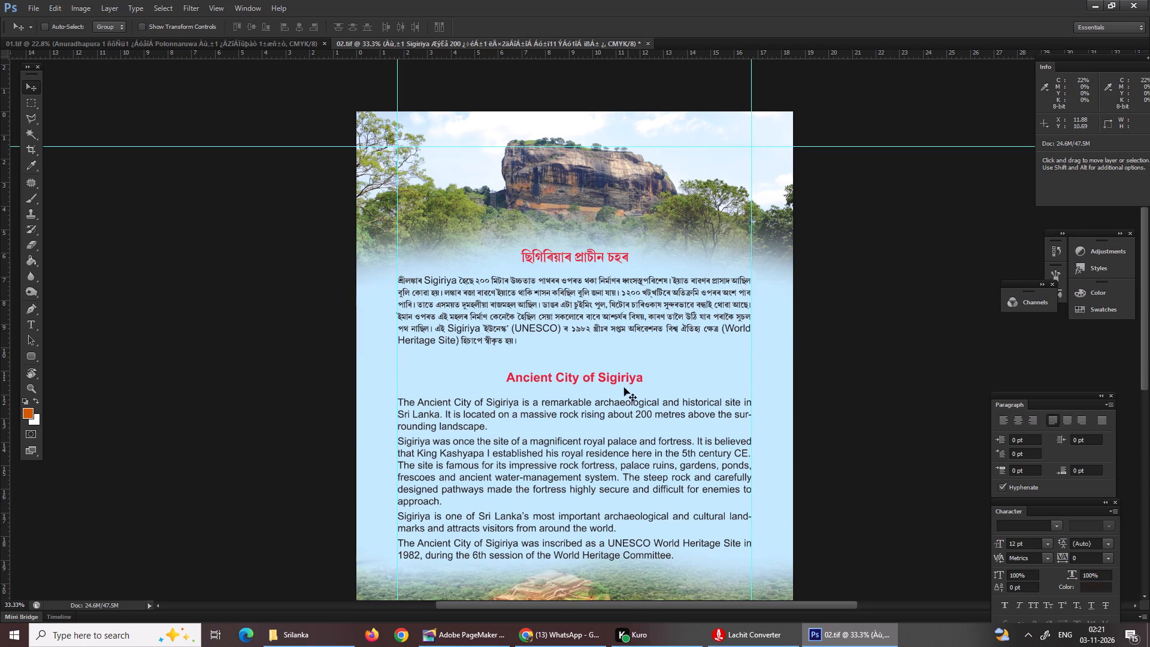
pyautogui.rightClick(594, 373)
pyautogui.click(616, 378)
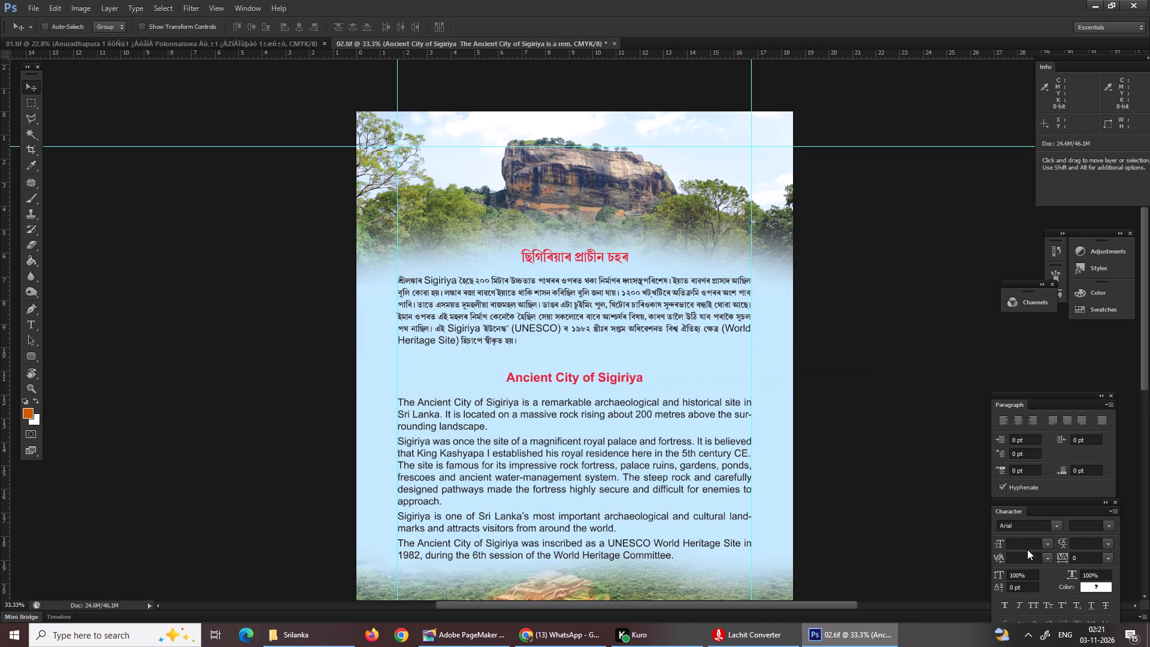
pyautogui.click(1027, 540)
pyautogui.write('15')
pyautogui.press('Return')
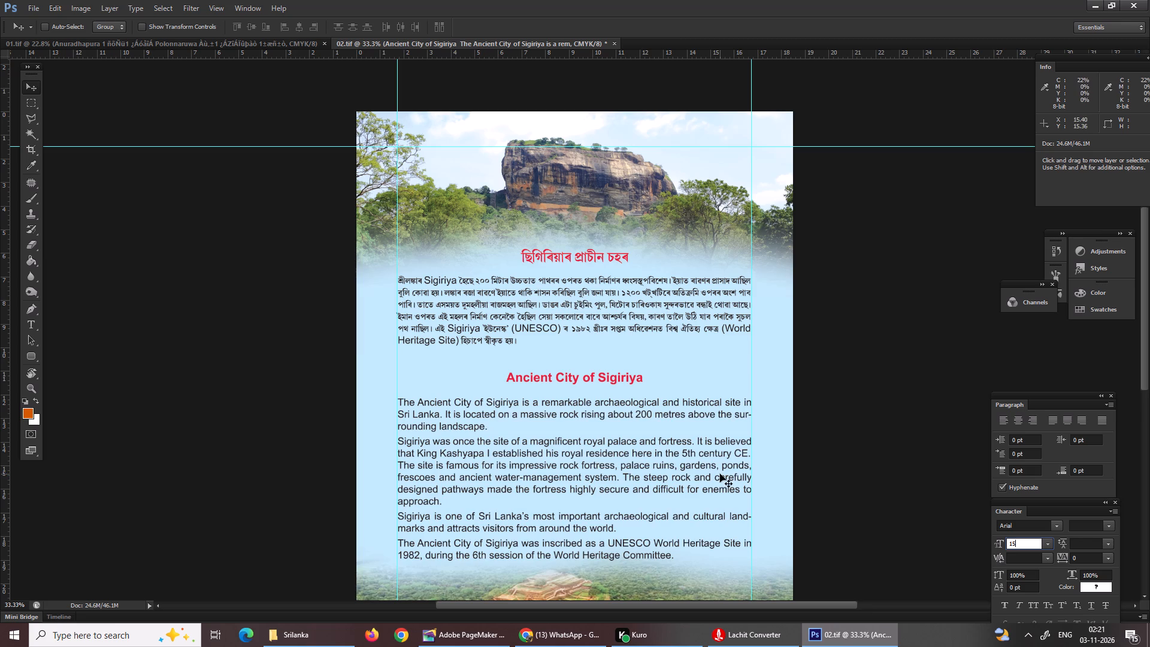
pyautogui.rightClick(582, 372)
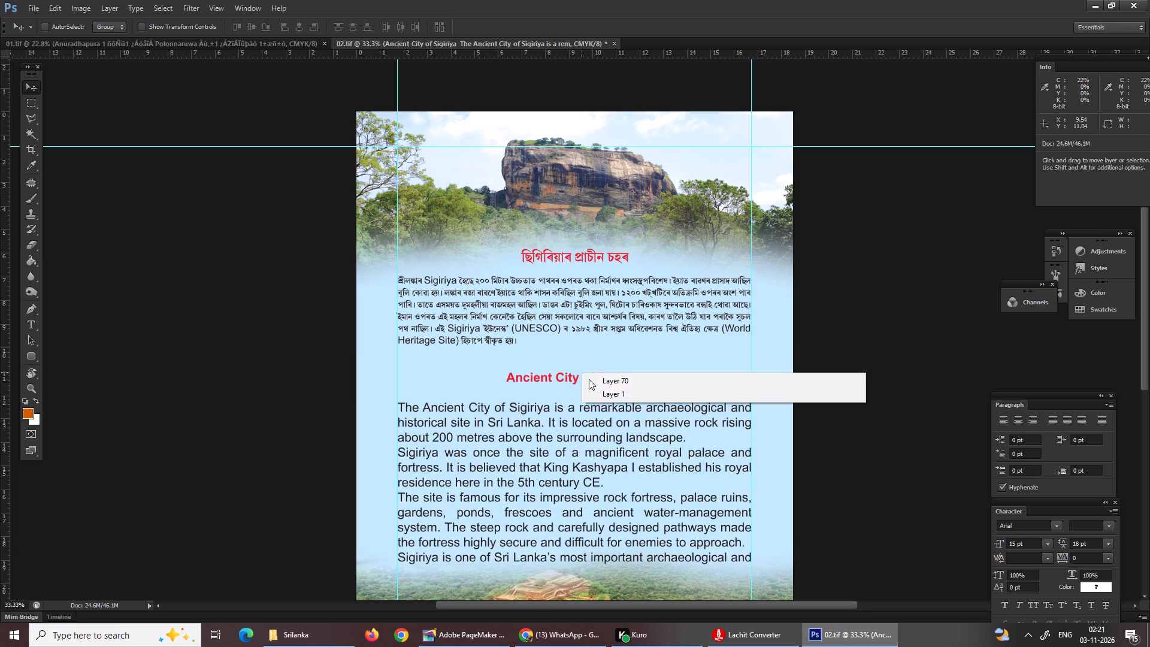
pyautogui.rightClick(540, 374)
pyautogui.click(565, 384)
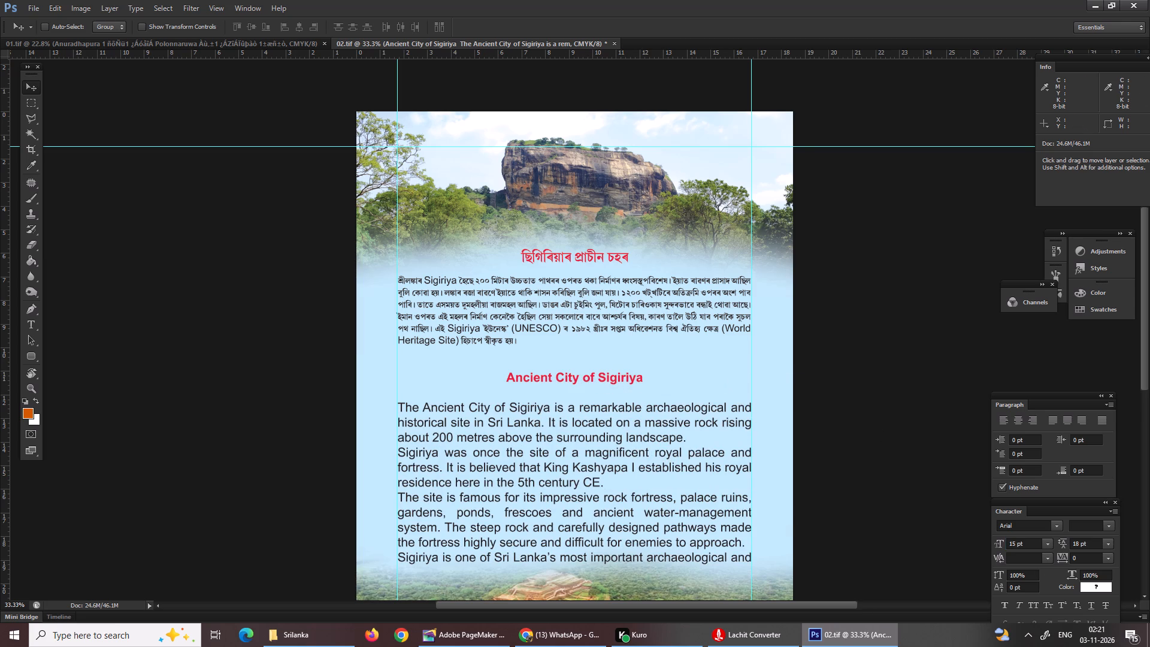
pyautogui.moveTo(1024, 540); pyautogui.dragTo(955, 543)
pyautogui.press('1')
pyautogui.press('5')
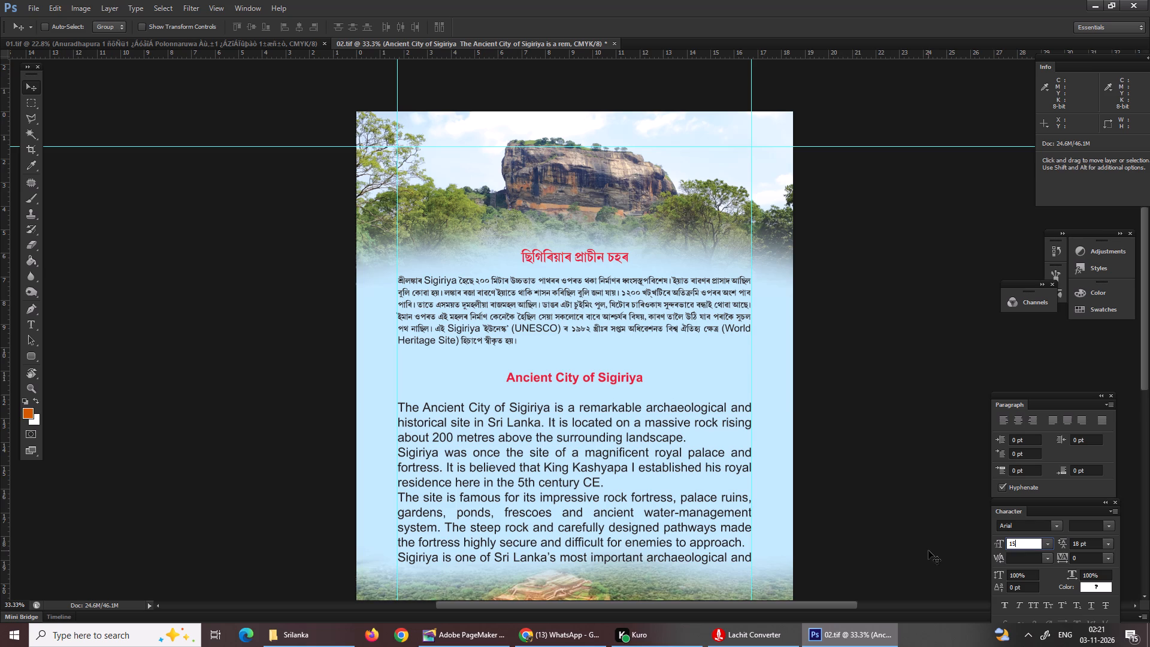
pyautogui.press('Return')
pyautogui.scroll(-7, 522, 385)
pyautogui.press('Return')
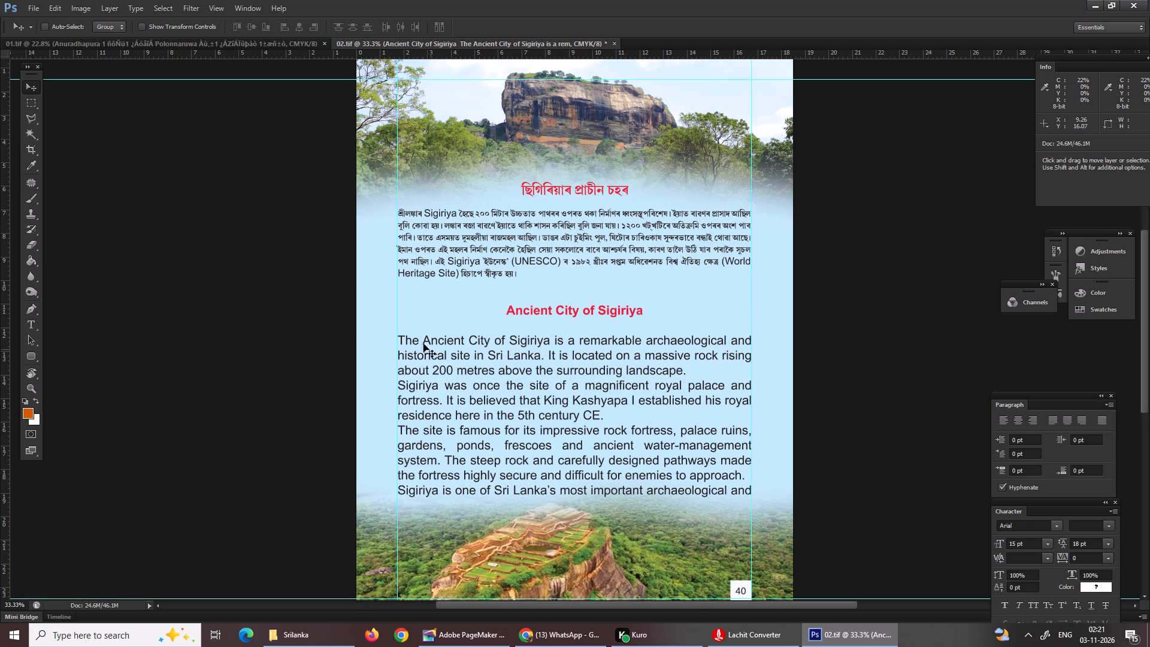
# Set the English body paragraphs below the "Ancient City of Sigiriya" heading to 10 pt.
pyautogui.press('t')
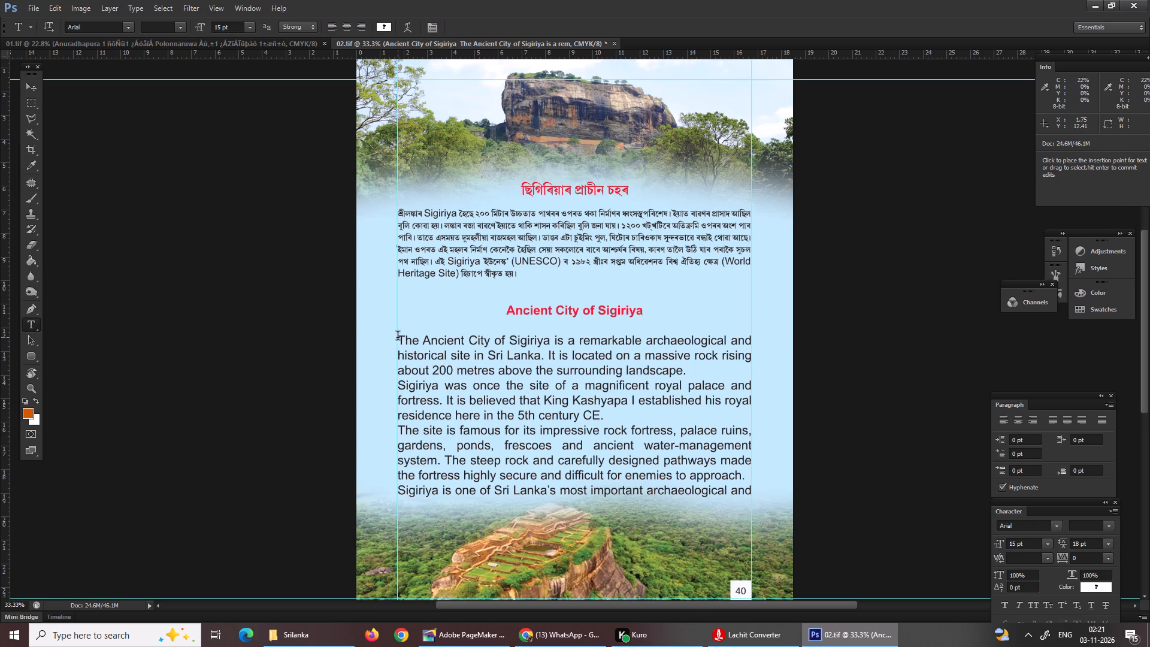
pyautogui.moveTo(398, 337); pyautogui.dragTo(479, 409)
pyautogui.moveTo(479, 409); pyautogui.dragTo(497, 428)
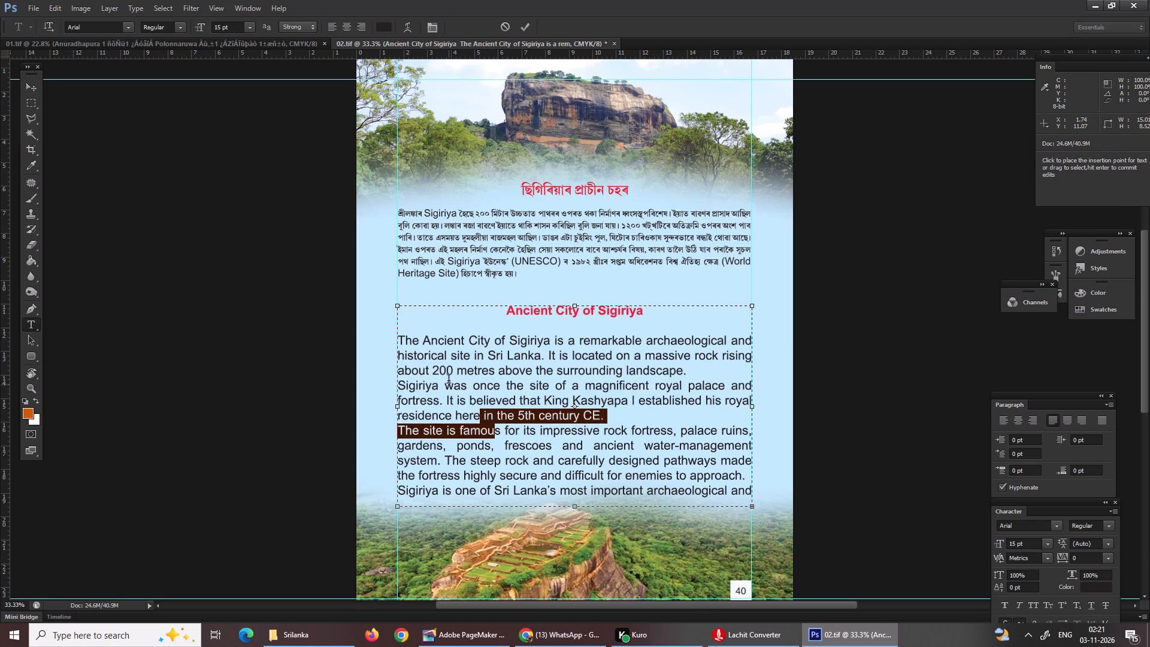
pyautogui.click(437, 355)
pyautogui.moveTo(401, 343); pyautogui.dragTo(402, 343)
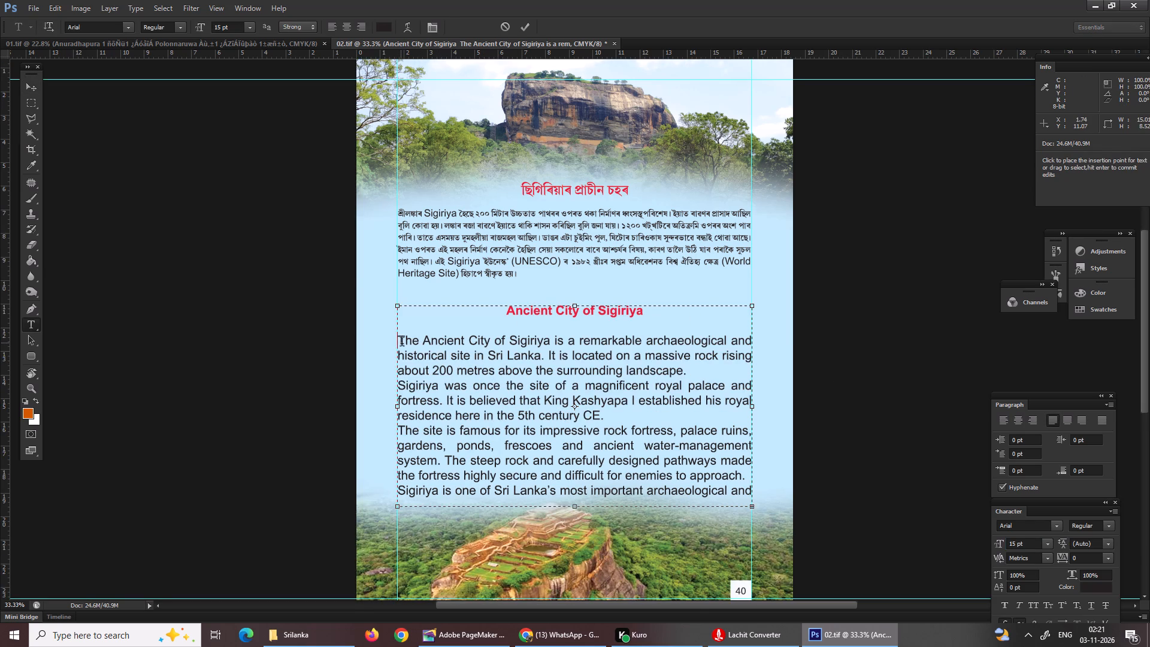
pyautogui.moveTo(402, 343); pyautogui.dragTo(831, 492)
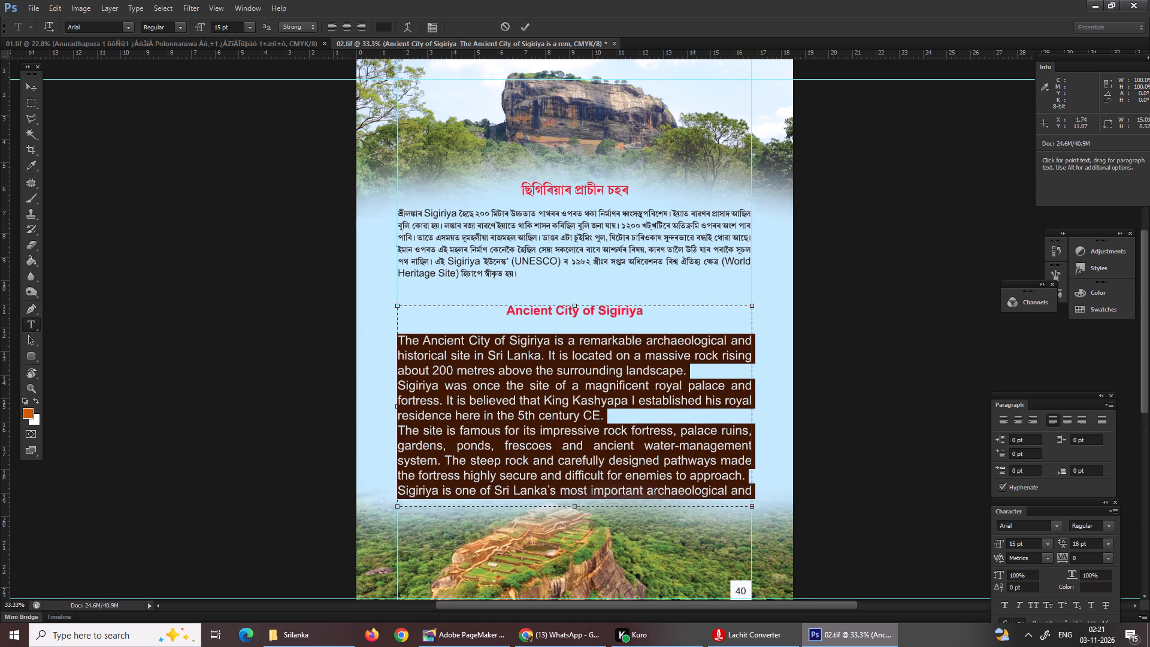
pyautogui.moveTo(1030, 542); pyautogui.dragTo(946, 553)
pyautogui.write('10')
pyautogui.keyDown('shift'); pyautogui.click(554, 488); pyautogui.keyUp('shift')
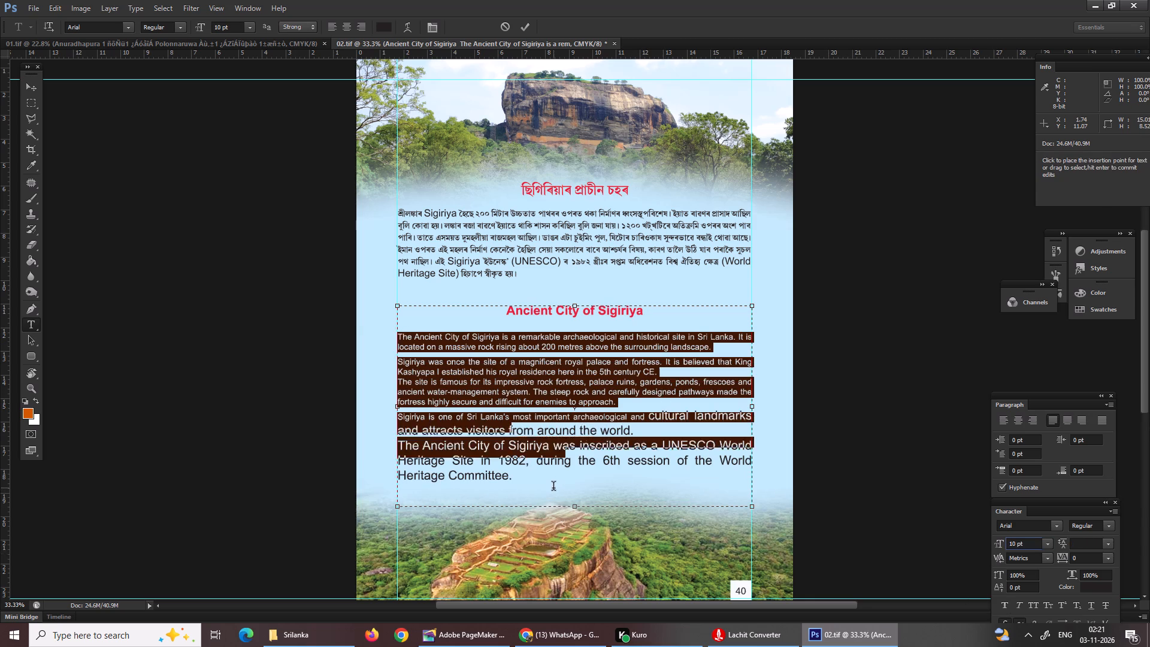
pyautogui.click(658, 473)
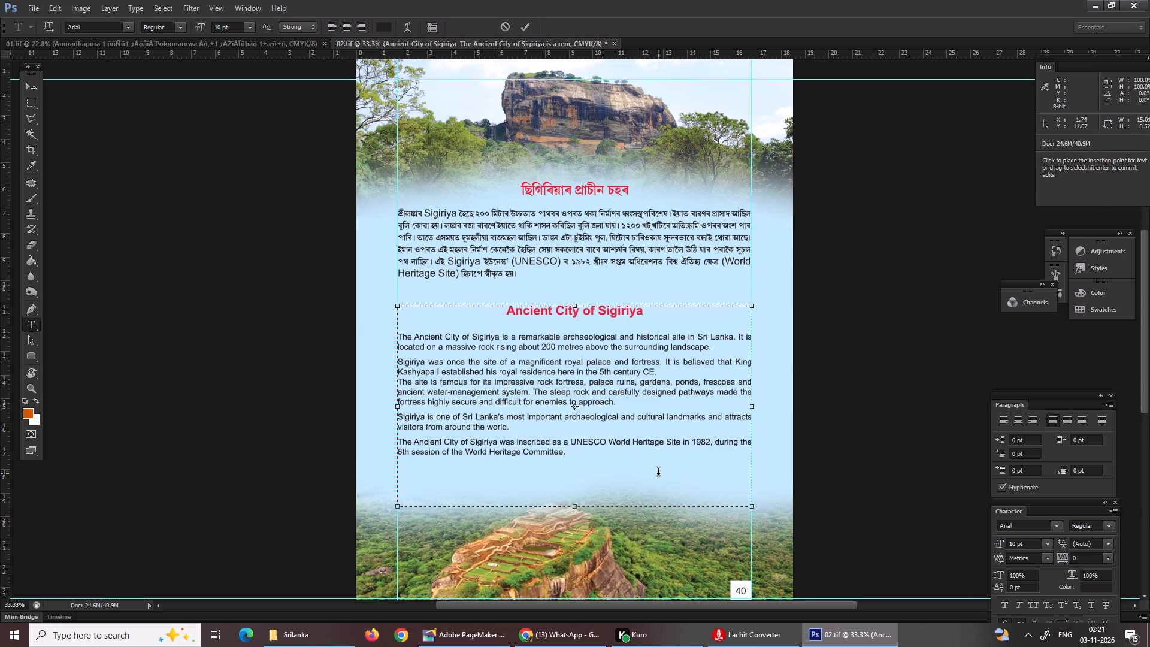
# Shorten the English text box from its lower edge to a height of about 7.6 cm.
pyautogui.moveTo(576, 512); pyautogui.dragTo(576, 489)
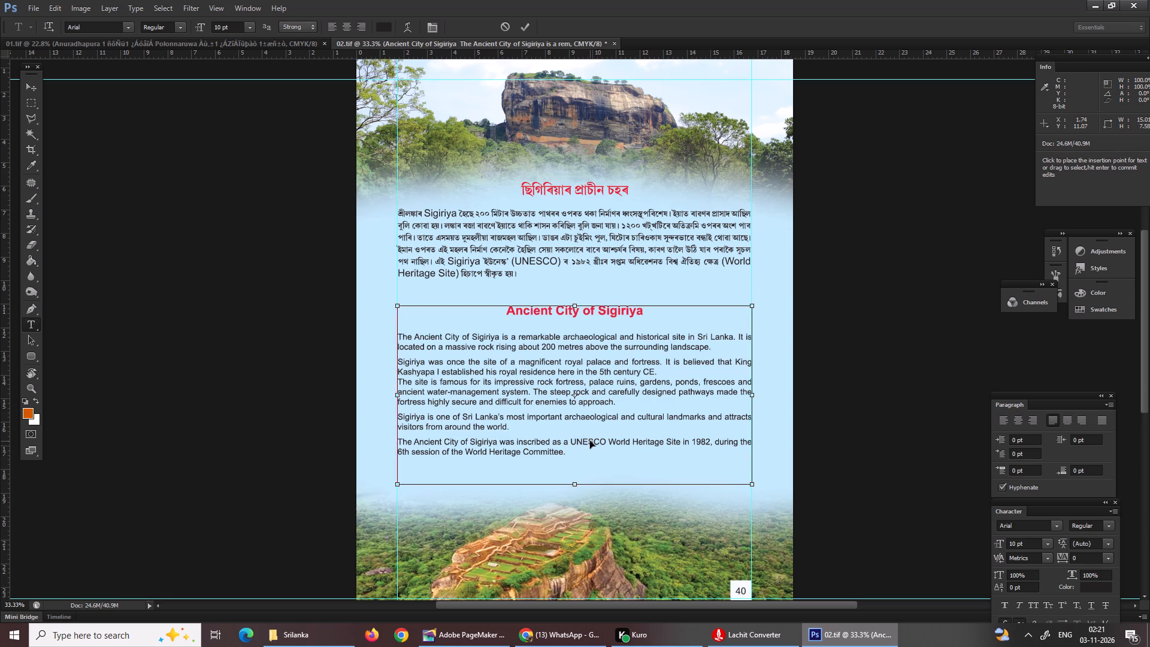
pyautogui.hotkey('ctrl', '=')
pyautogui.hotkey('ctrl', '=')
pyautogui.press('Return')
# Set both occurrences of the English word "Sigiriya" in the Assamese paragraph to 10 pt.
pyautogui.scroll(10, 591, 441)
pyautogui.scroll(-4, 591, 441)
pyautogui.scroll(3, 591, 441)
pyautogui.scroll(-2, 591, 441)
pyautogui.scroll(2, 591, 441)
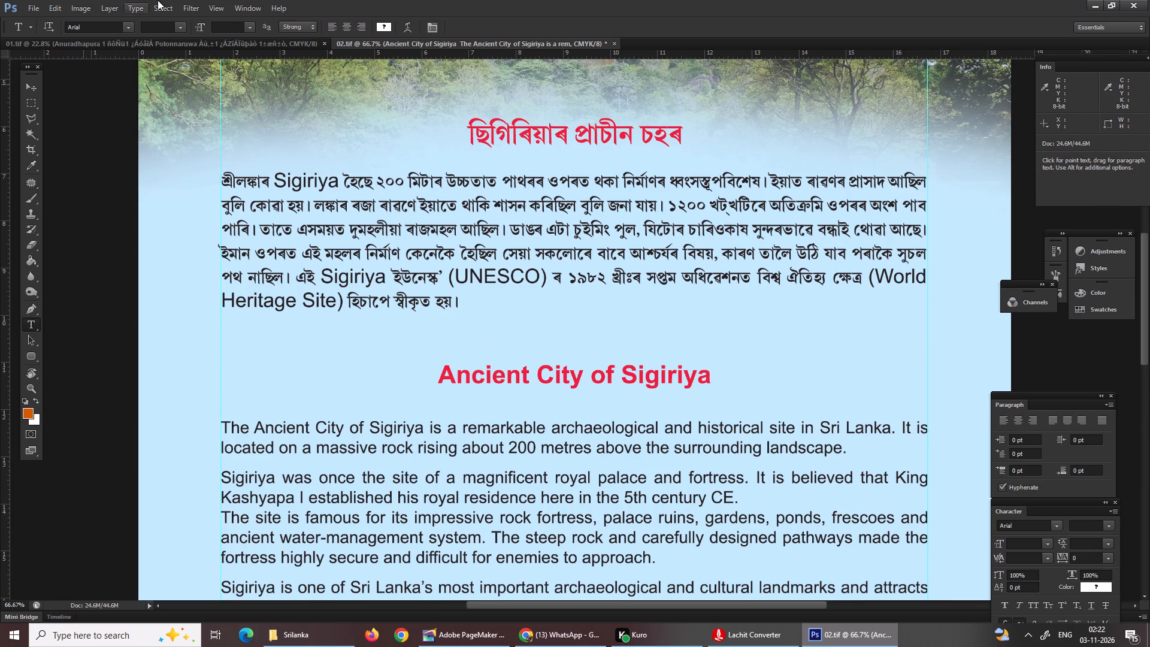
pyautogui.moveTo(273, 173); pyautogui.dragTo(338, 187)
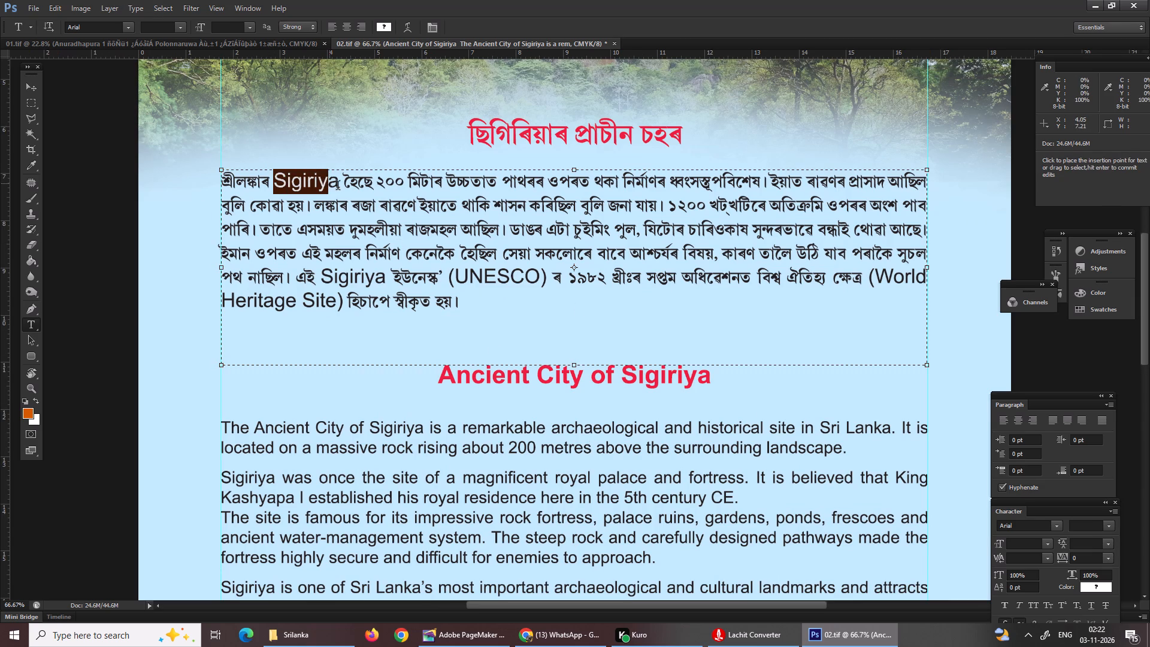
pyautogui.moveTo(338, 187); pyautogui.dragTo(340, 188)
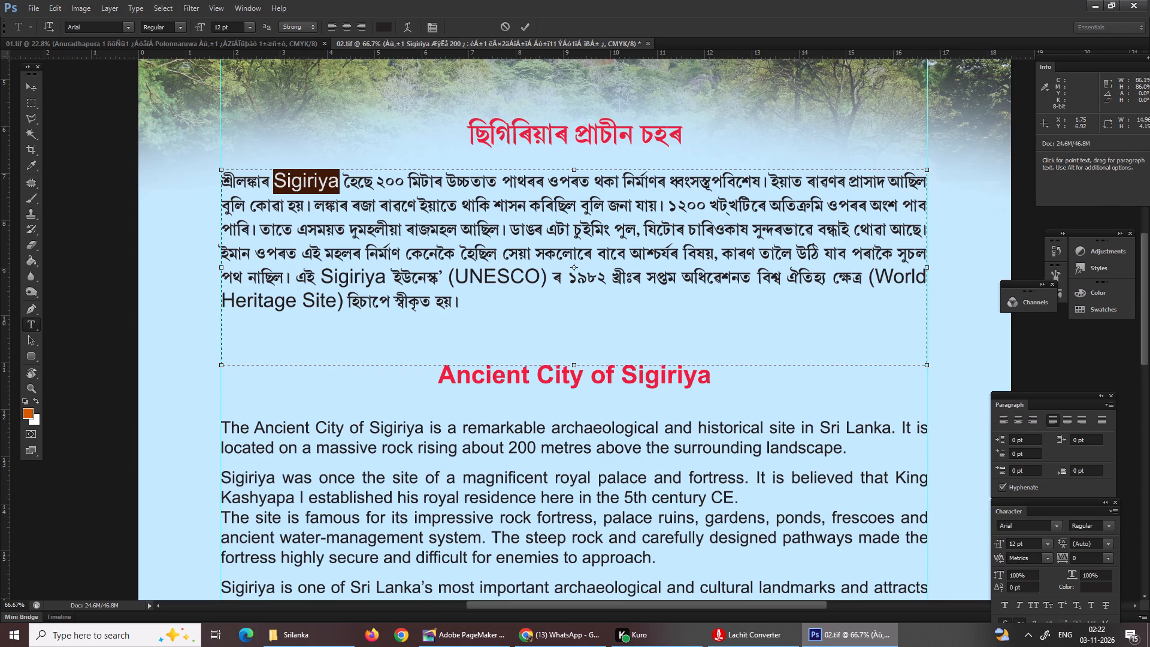
pyautogui.moveTo(1031, 542); pyautogui.dragTo(948, 542)
pyautogui.write('10')
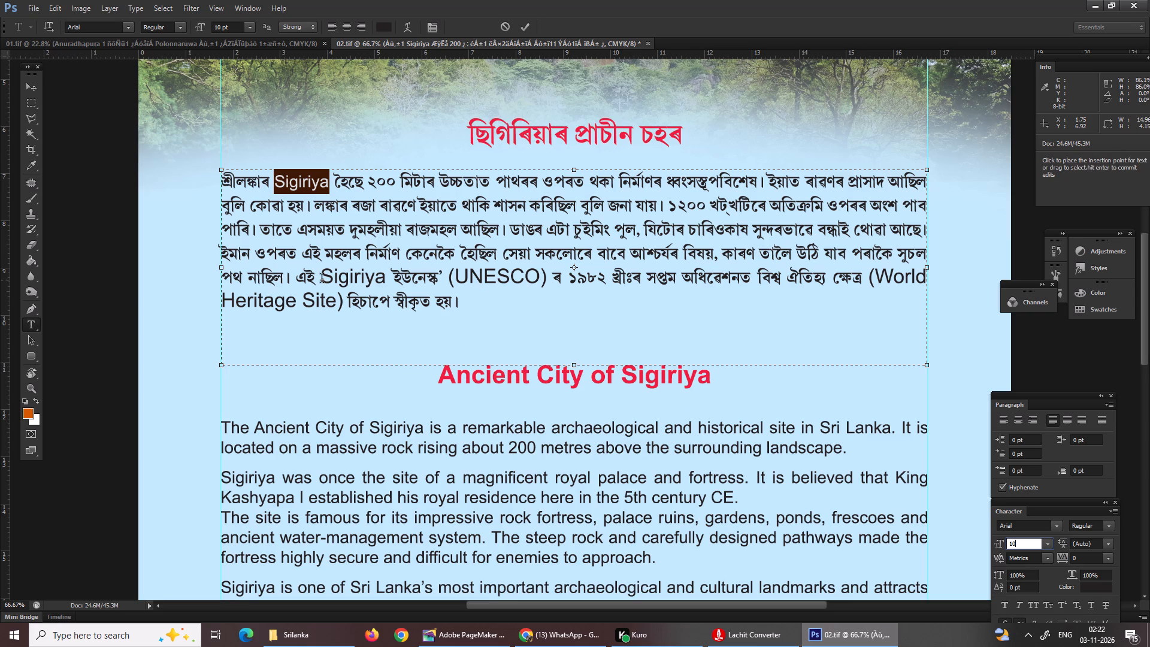
pyautogui.moveTo(322, 280); pyautogui.dragTo(386, 284)
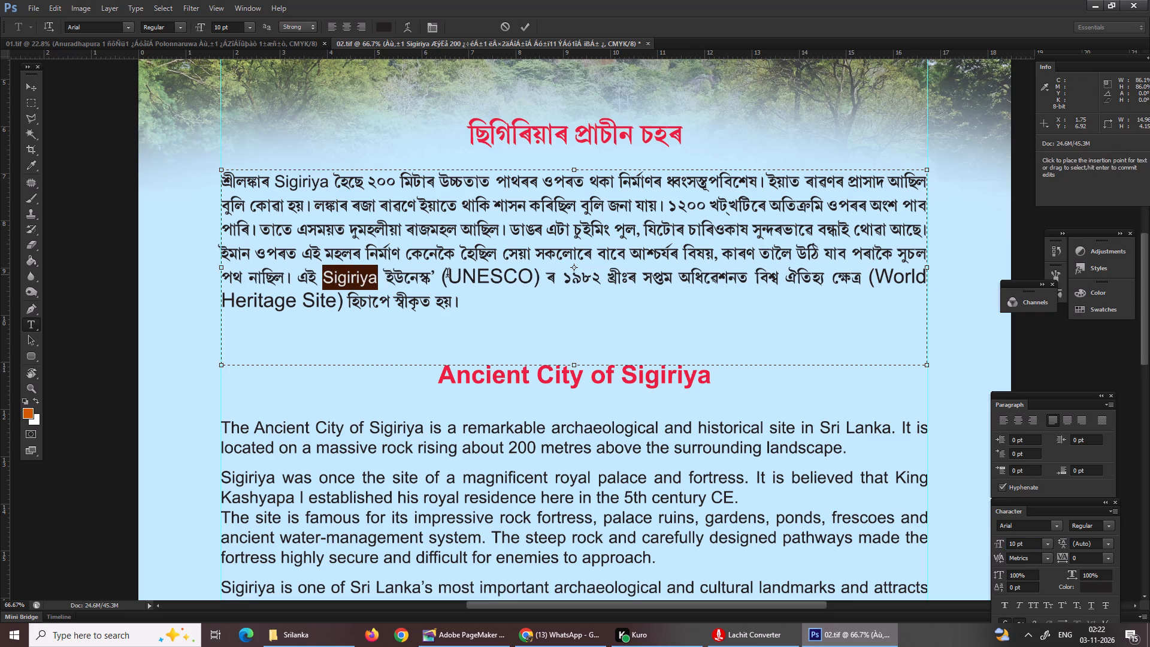
# Set "(UNESCO)" and "(World Heritage Site)" in the Assamese paragraph to 10 pt.
pyautogui.moveTo(443, 274); pyautogui.dragTo(535, 284)
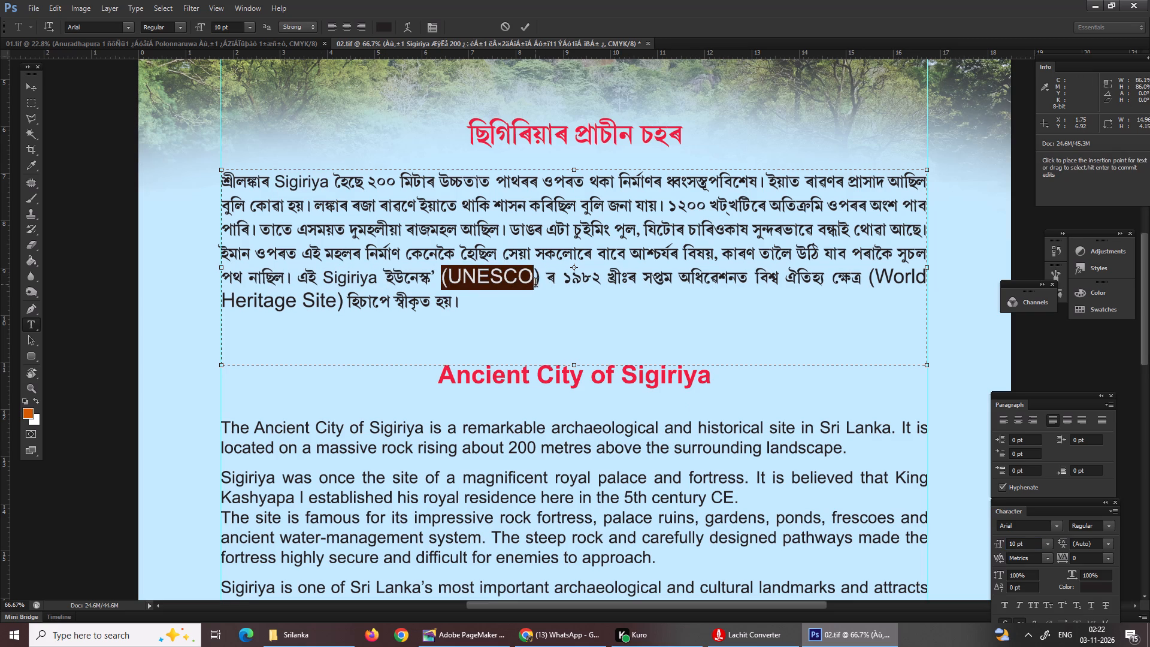
pyautogui.moveTo(535, 284); pyautogui.dragTo(538, 285)
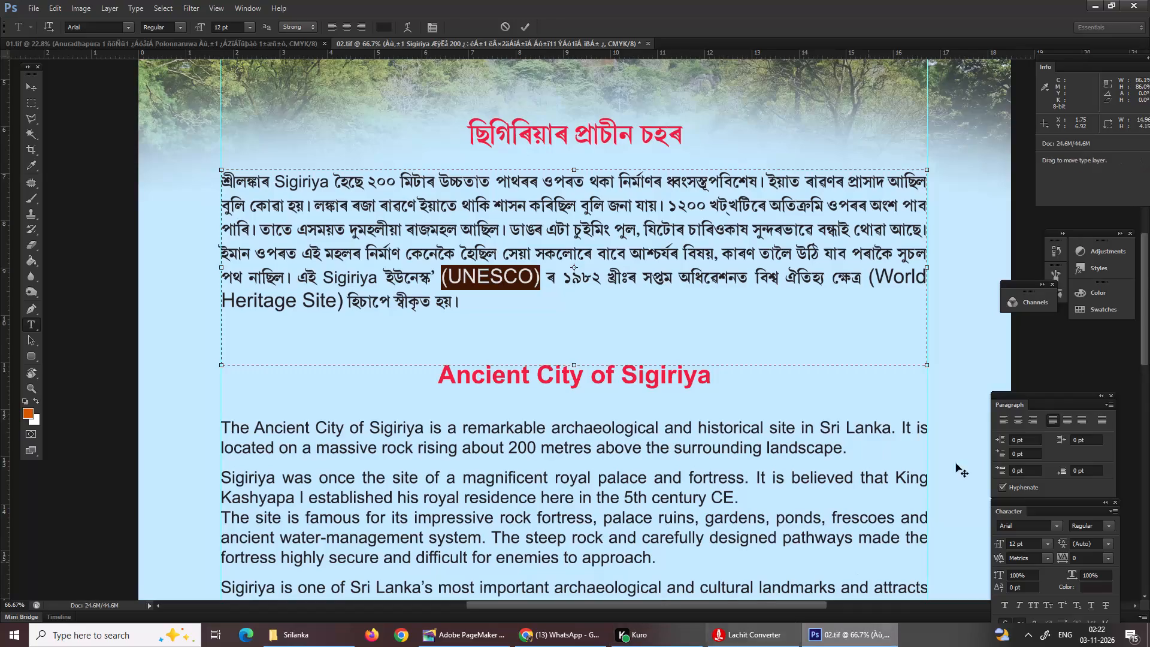
pyautogui.moveTo(1035, 548); pyautogui.dragTo(1008, 548)
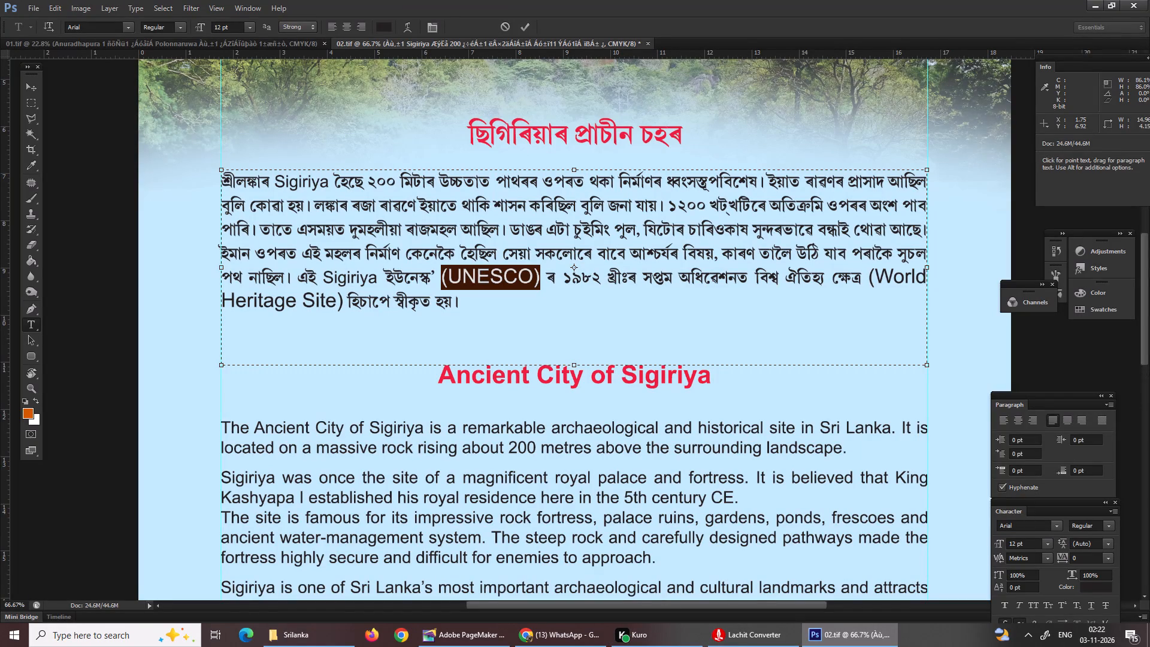
pyautogui.moveTo(1036, 545); pyautogui.dragTo(955, 548)
pyautogui.press('1')
pyautogui.press('0')
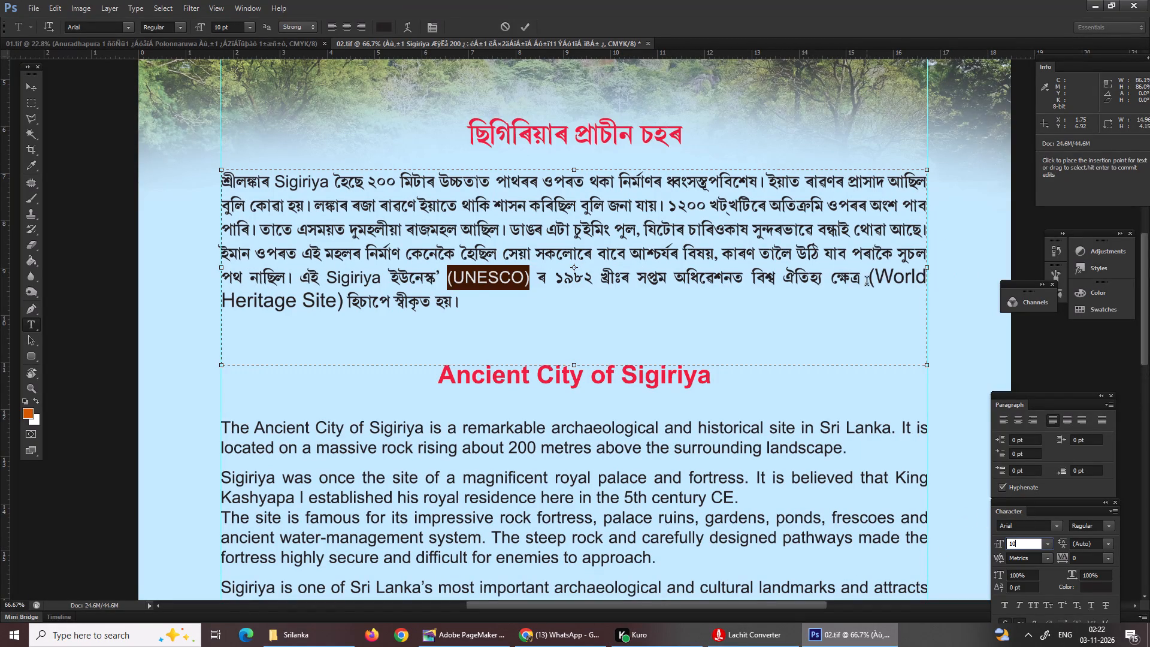
pyautogui.moveTo(865, 283); pyautogui.dragTo(371, 301)
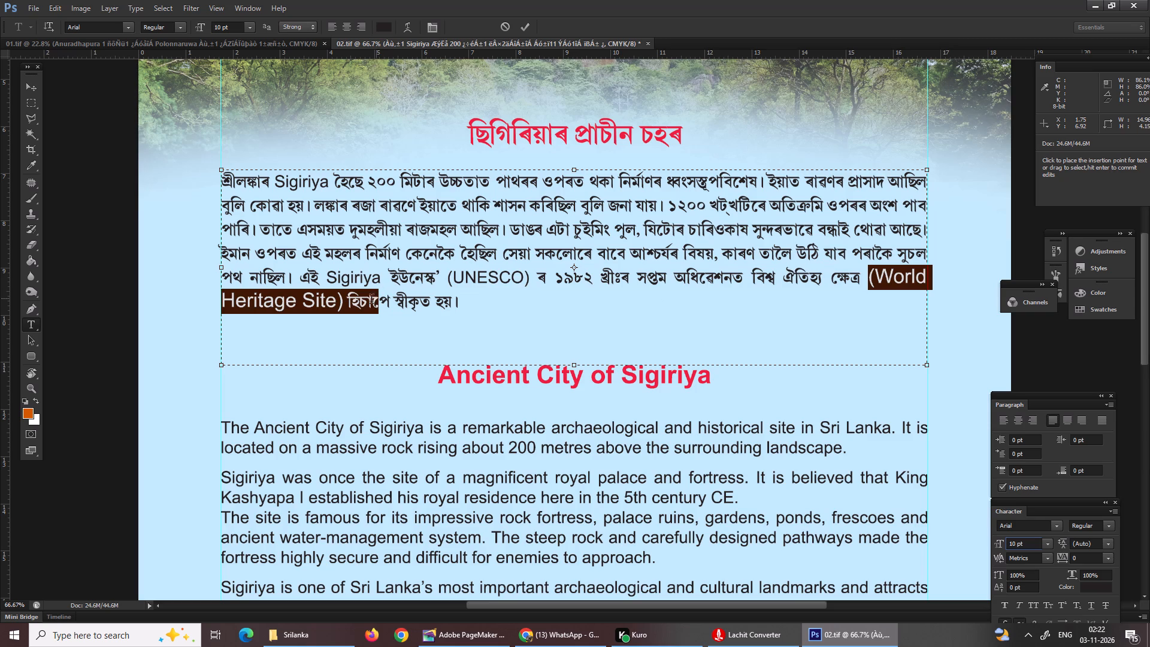
pyautogui.moveTo(371, 301); pyautogui.dragTo(345, 298)
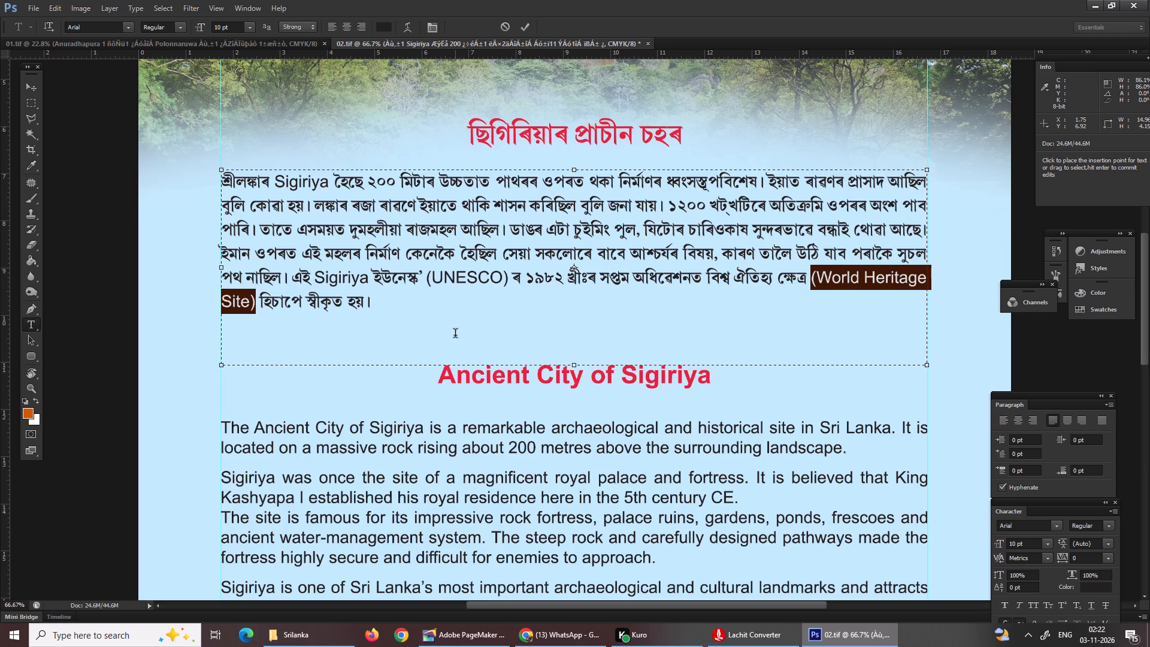
# Shorten the Assamese text box by raising its lower edge closer to the last line.
pyautogui.moveTo(574, 368); pyautogui.dragTo(577, 347)
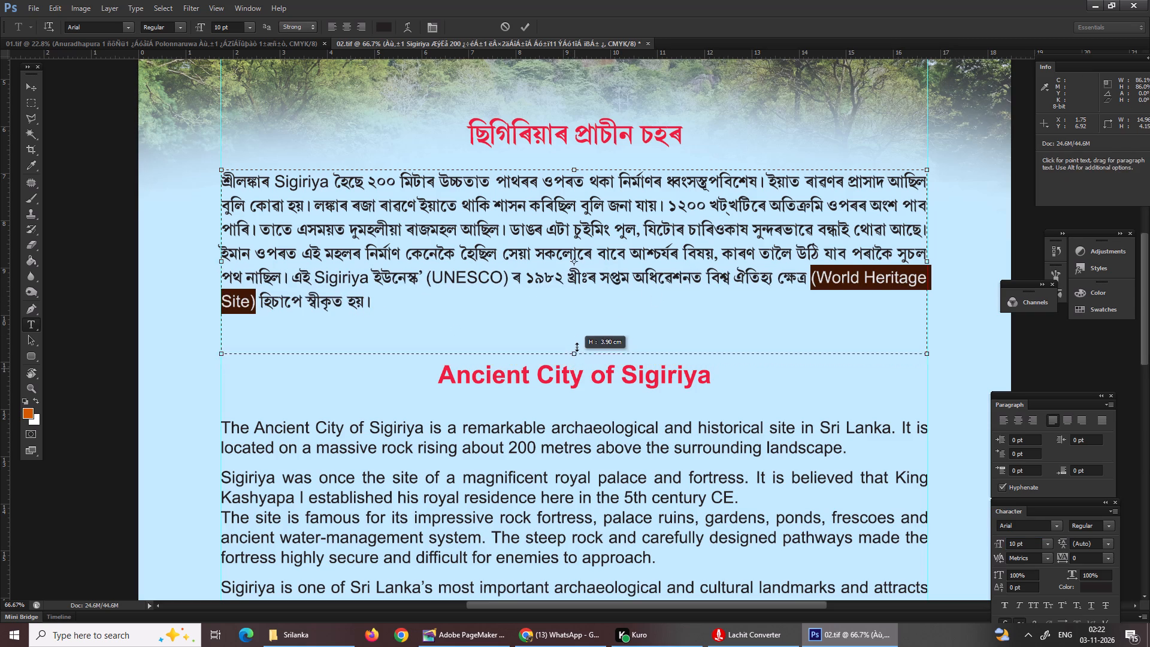
pyautogui.moveTo(577, 347); pyautogui.dragTo(579, 336)
pyautogui.press('Return')
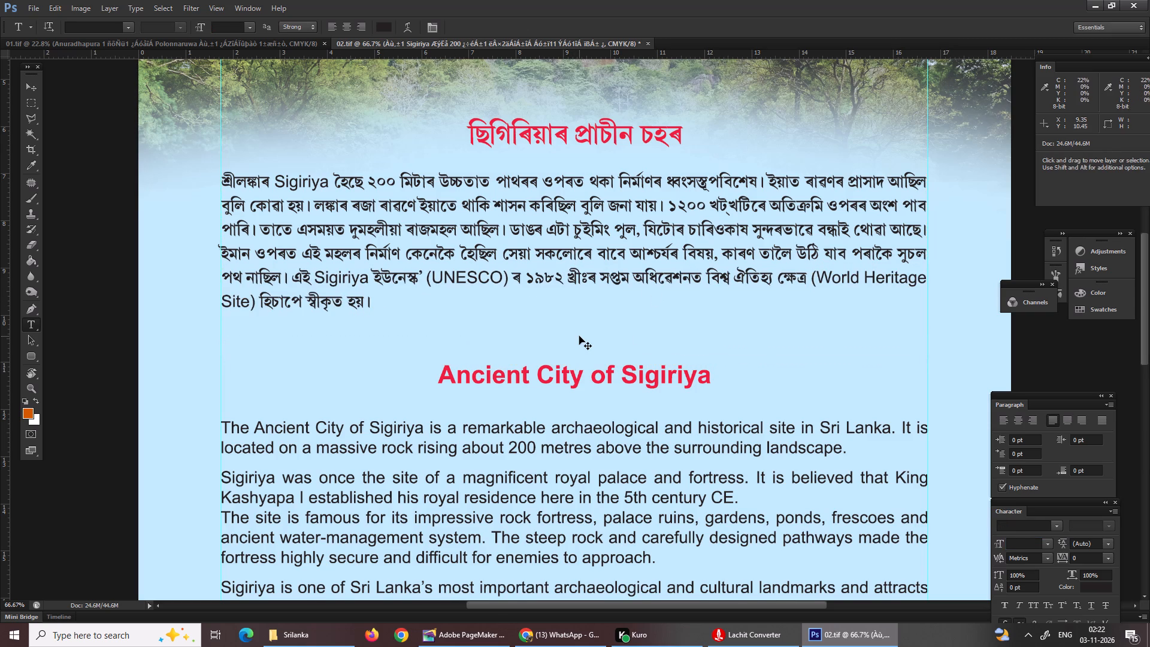
# Fit the whole page in view and save the document 02.tif.
pyautogui.hotkey('ctrl', '0')
pyautogui.hotkey('ctrl', 's')
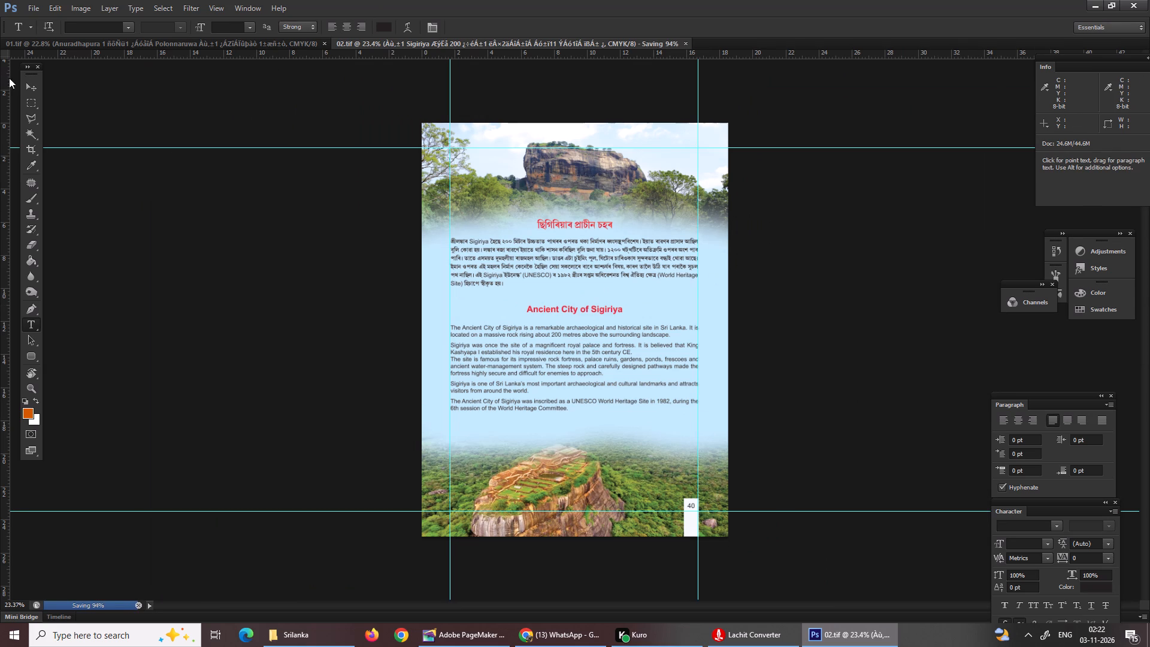
# Move the Assamese Sigiriya paragraph slightly down towards the English heading, keeping it aligned between the vertical margin guides.
pyautogui.click(27, 83)
pyautogui.rightClick(566, 265)
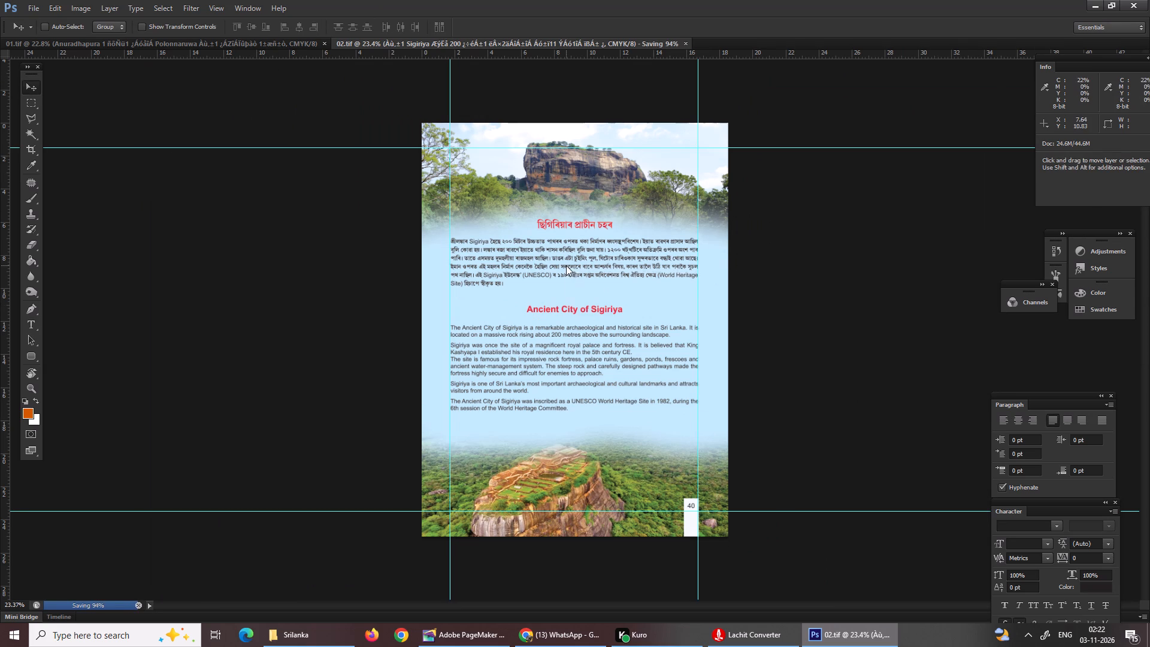
pyautogui.click(594, 276)
pyautogui.moveTo(582, 262); pyautogui.dragTo(585, 271)
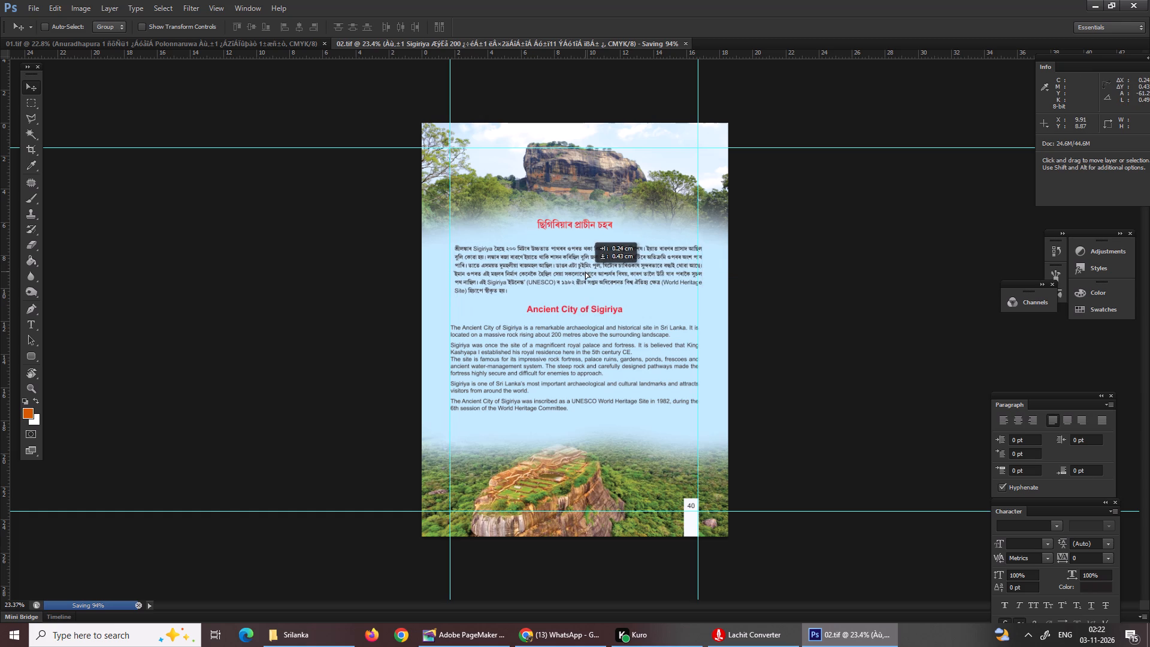
pyautogui.moveTo(585, 271); pyautogui.dragTo(583, 273)
# Move the red Assamese heading slightly straight down so it sits closer above the Assamese paragraph.
pyautogui.rightClick(572, 227)
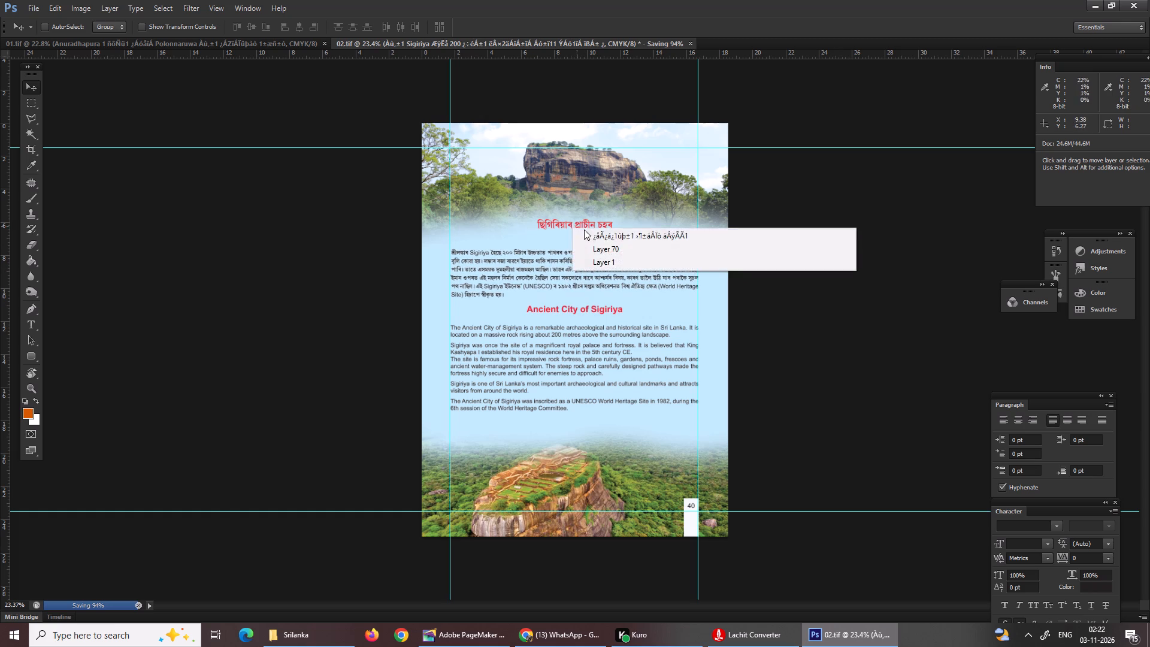
pyautogui.click(588, 232)
pyautogui.moveTo(583, 228); pyautogui.dragTo(583, 238)
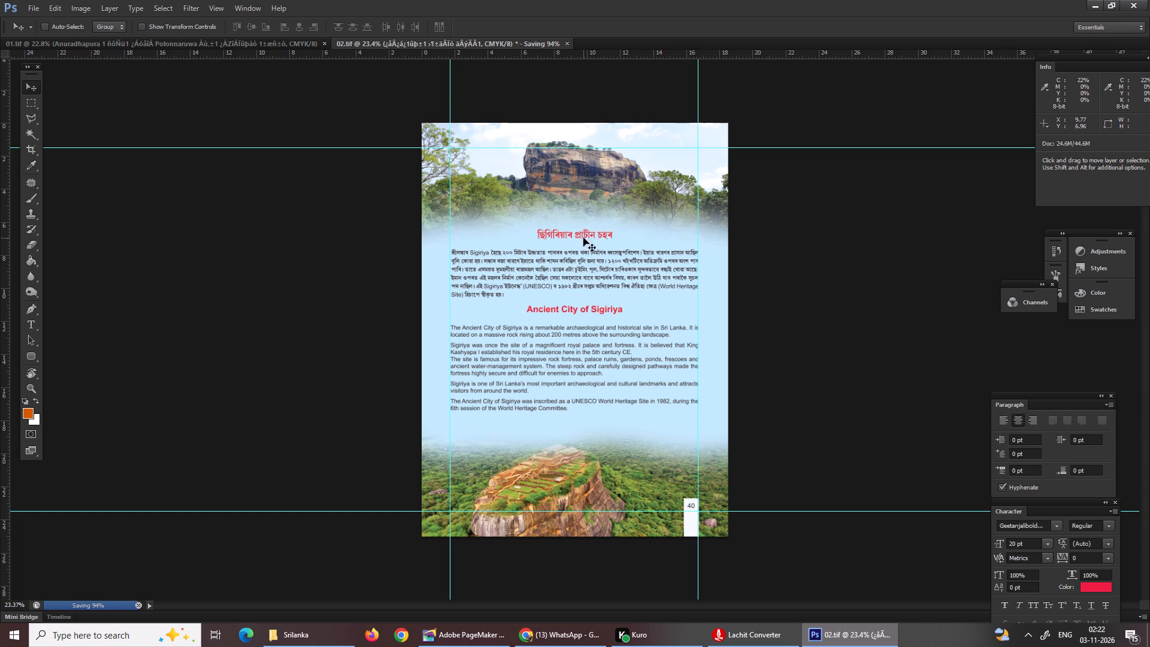
# Save the document 02.tif with the repositioned Assamese heading and paragraph.
pyautogui.hotkey('ctrl', 's')
pyautogui.hotkey('ctrl', 's')
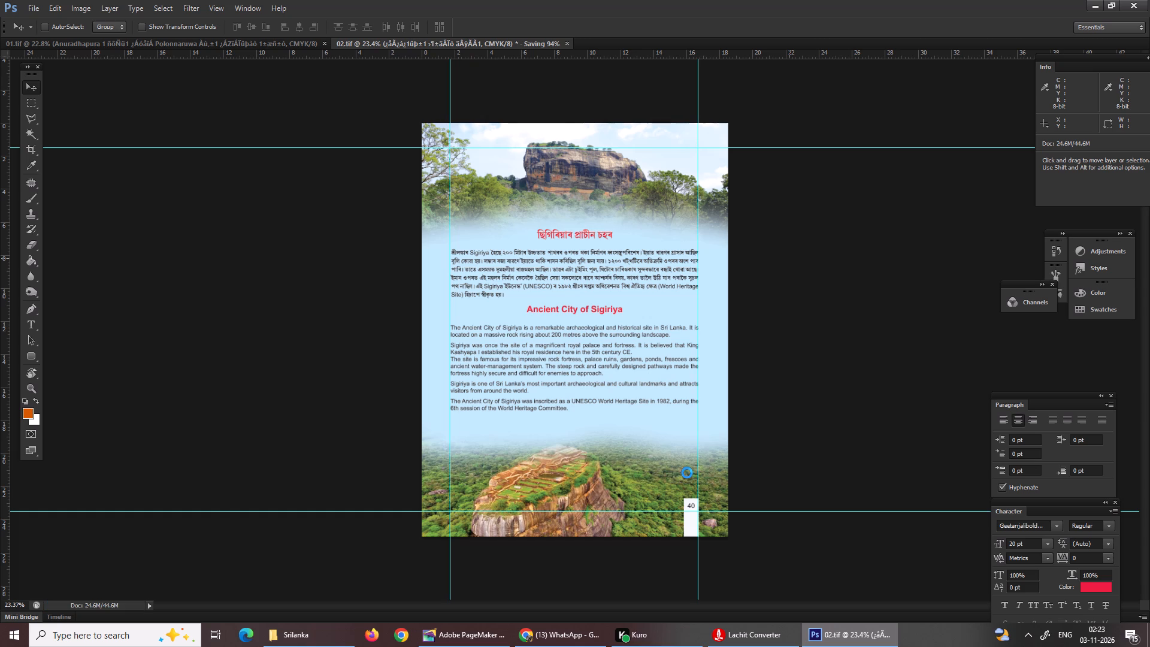
# Switch to the Srilanka folder in File Explorer and open the TIF file 03 with Adobe Photoshop CS6.
pyautogui.click(299, 634)
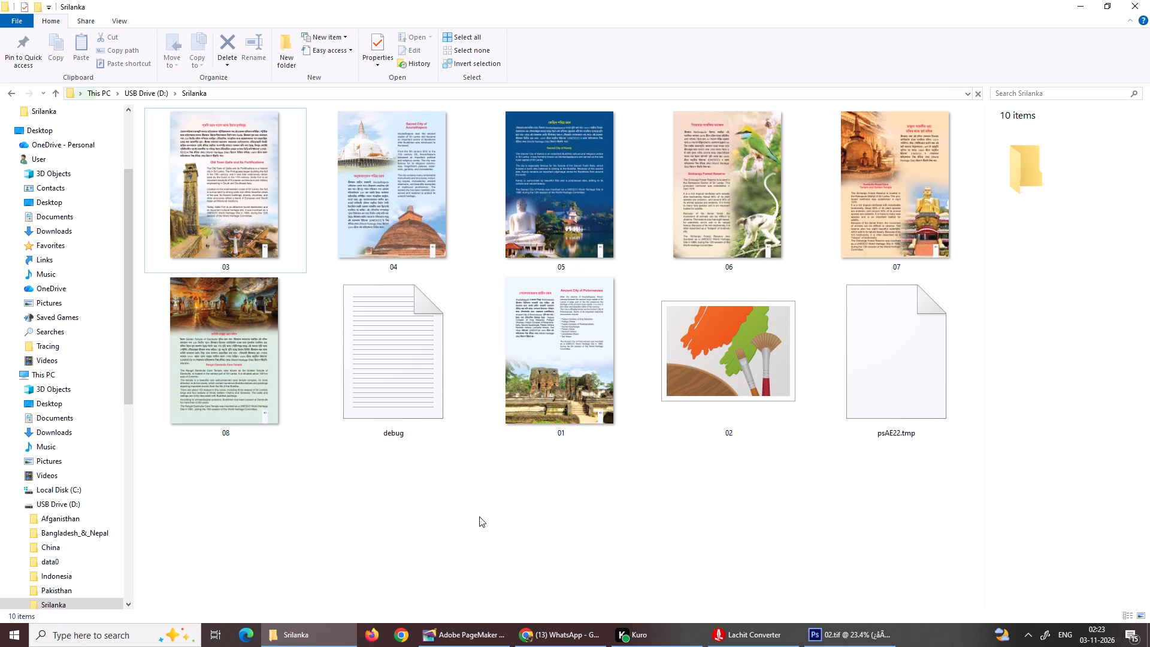
pyautogui.rightClick(262, 252)
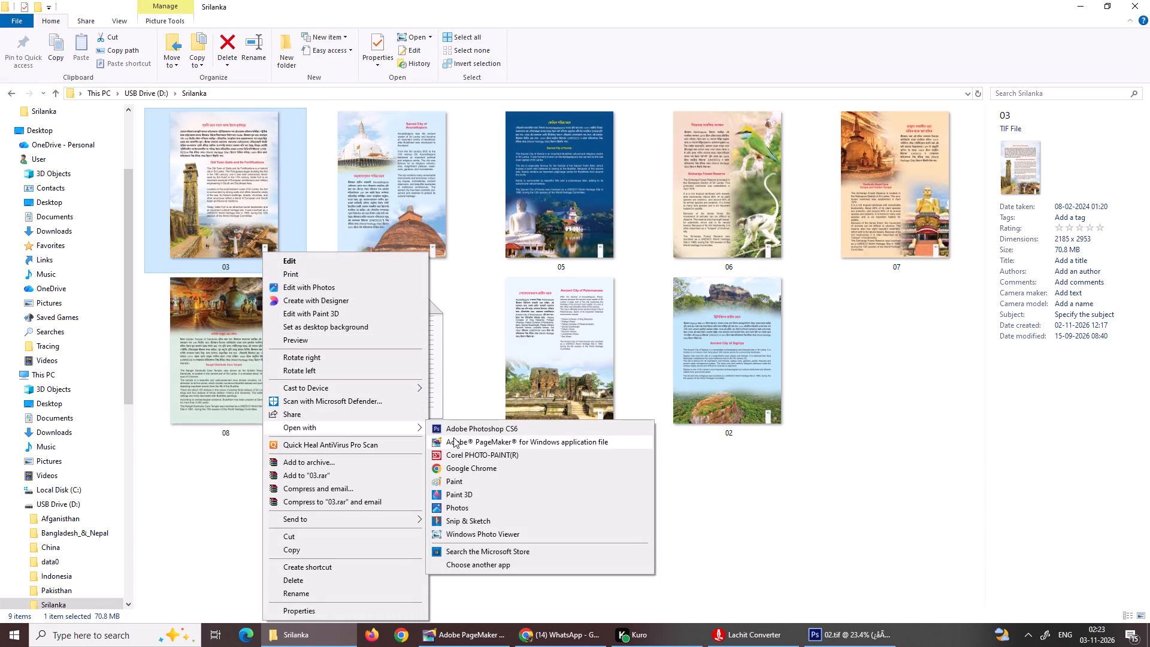
pyautogui.click(459, 429)
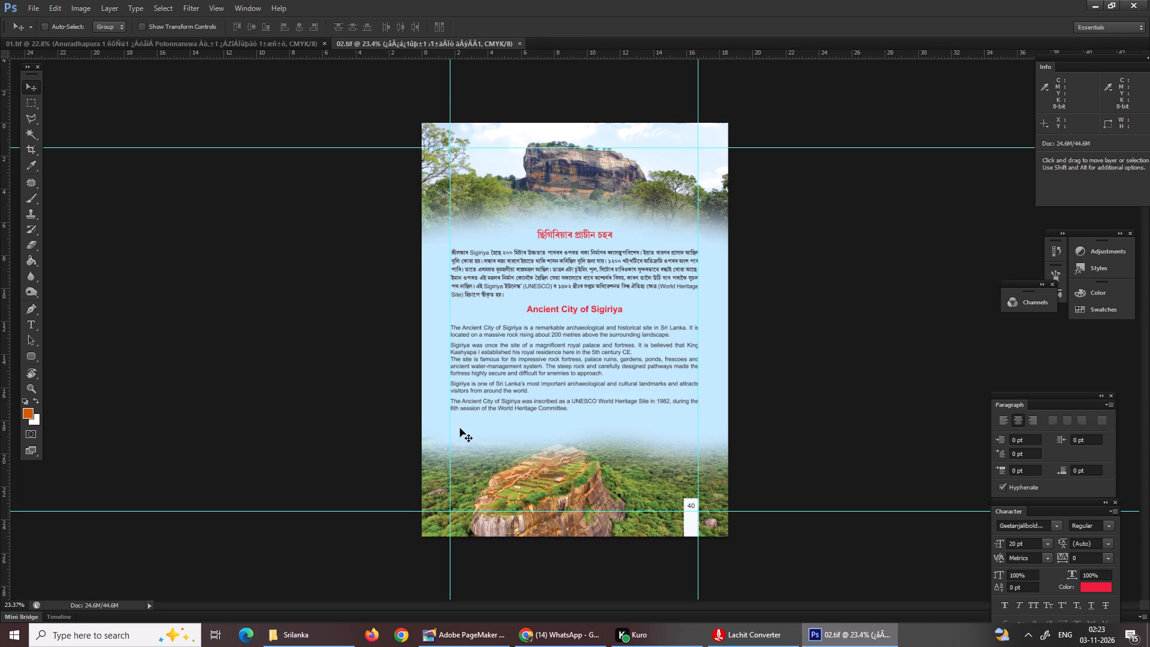
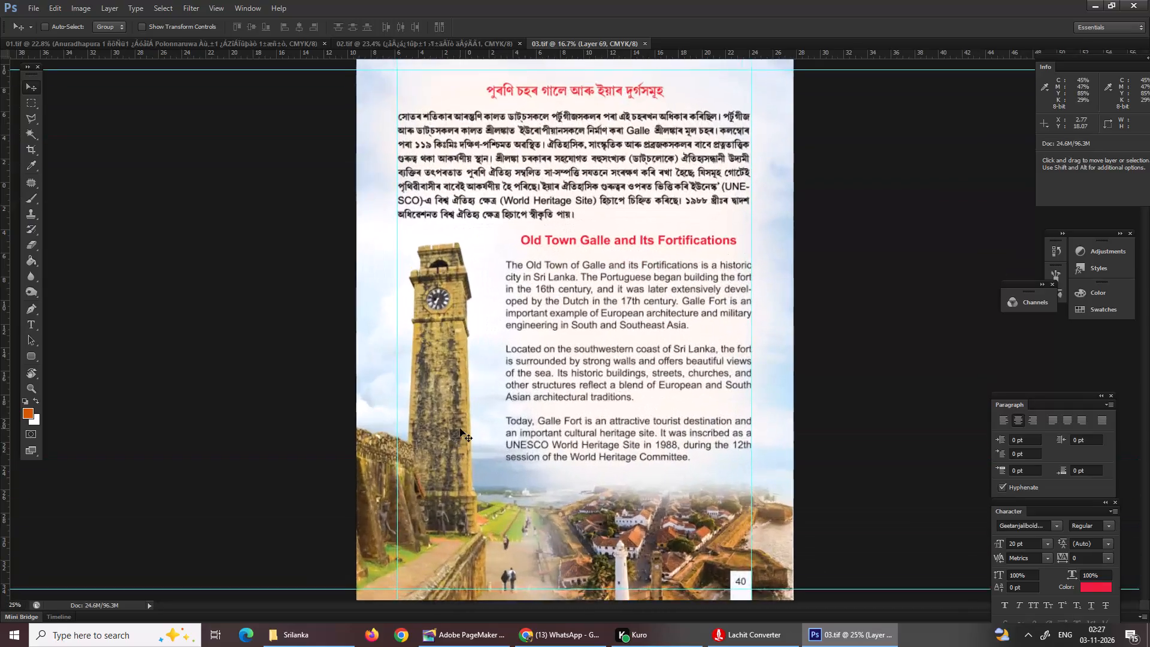
# Select the red Assamese heading at the top of the Galle page and check its font size.
pyautogui.scroll(4, 460, 428)
pyautogui.scroll(-3, 460, 428)
pyautogui.scroll(6, 460, 428)
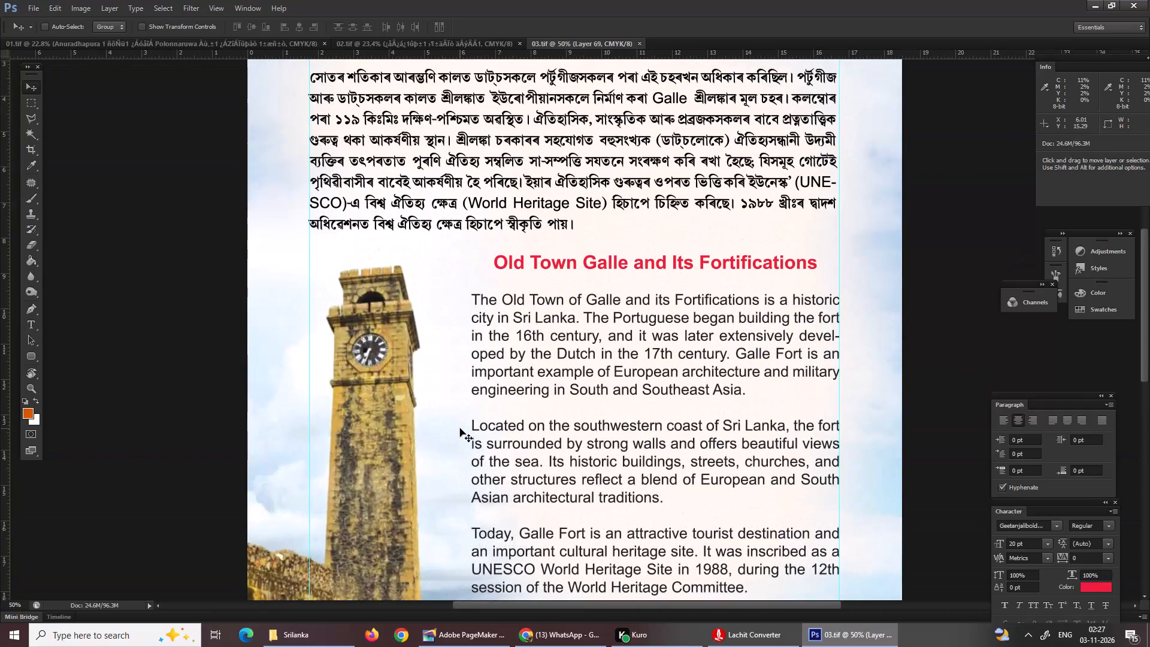
pyautogui.scroll(2, 460, 428)
pyautogui.scroll(-1, 460, 428)
pyautogui.scroll(2, 460, 428)
pyautogui.scroll(-1, 460, 428)
pyautogui.scroll(1, 460, 428)
pyautogui.scroll(-1, 460, 428)
pyautogui.scroll(13, 460, 428)
pyautogui.rightClick(473, 176)
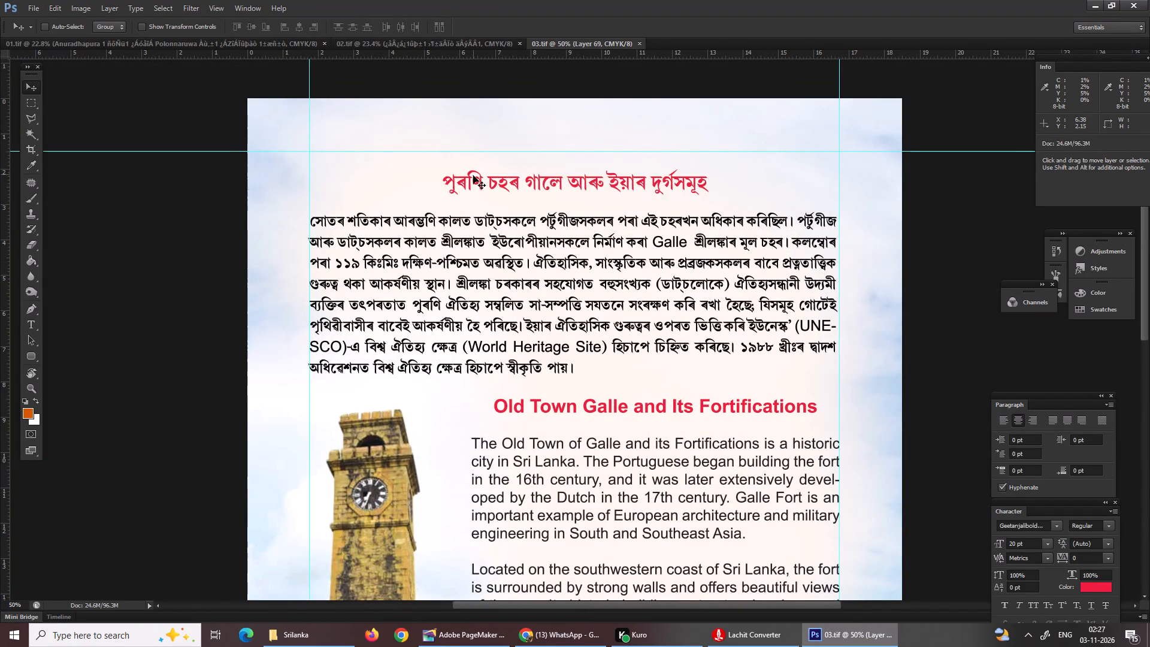
pyautogui.click(520, 186)
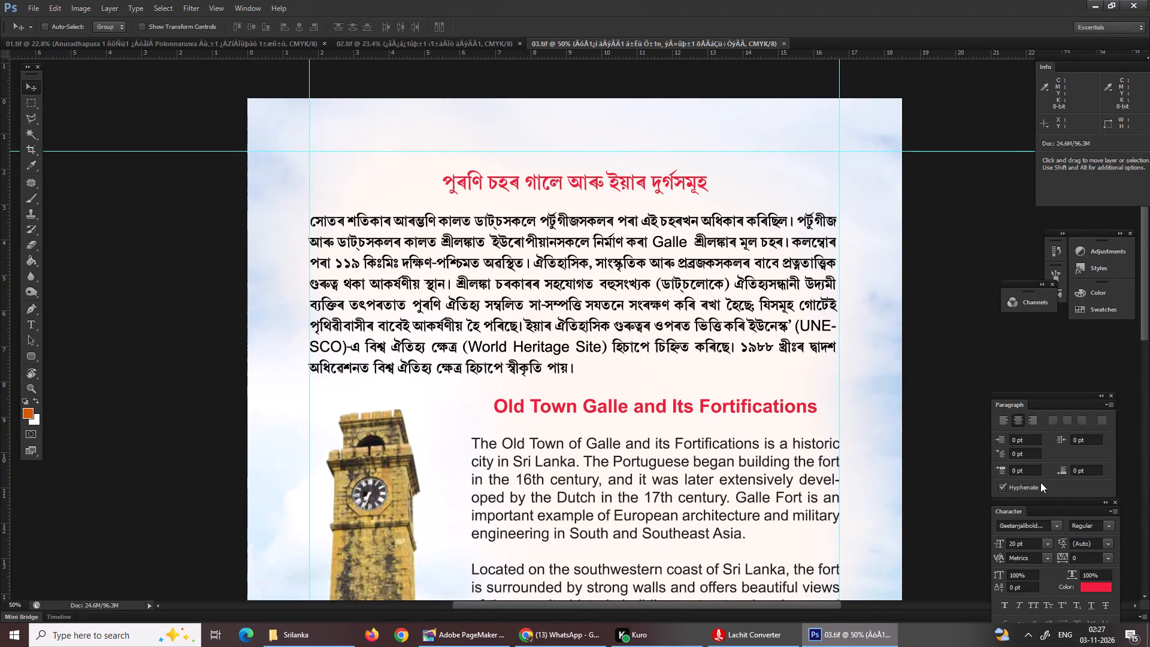
pyautogui.moveTo(1026, 540); pyautogui.dragTo(1004, 548)
# Set the font size of the Assamese paragraph about Galle to 12 pt.
pyautogui.rightClick(477, 298)
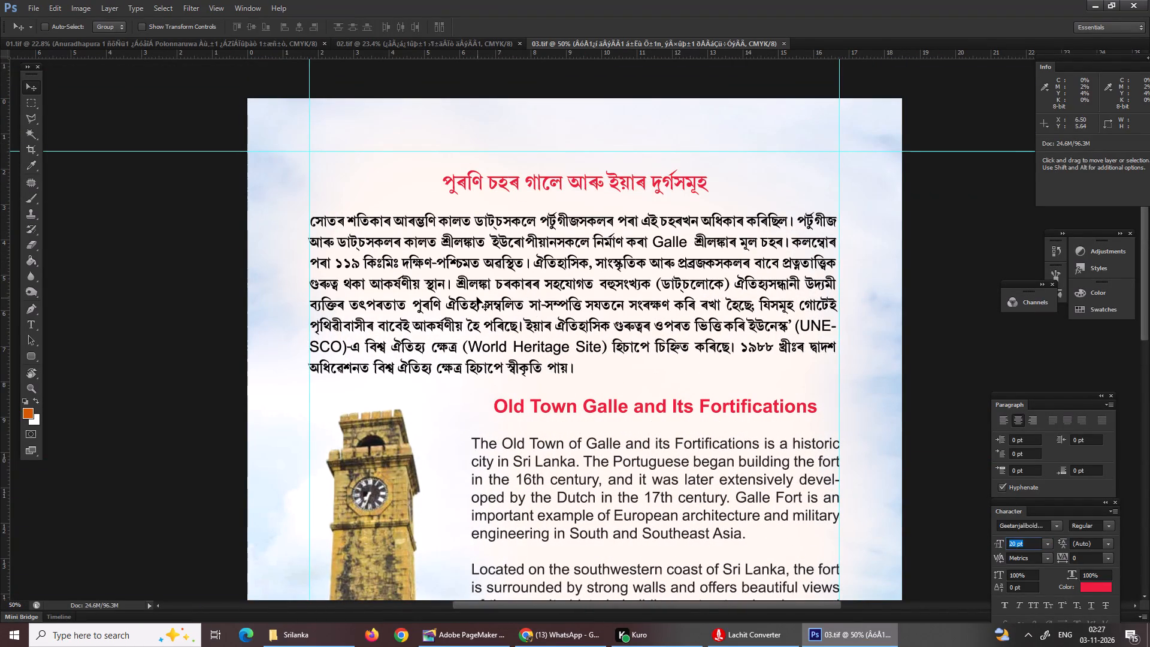
pyautogui.click(533, 307)
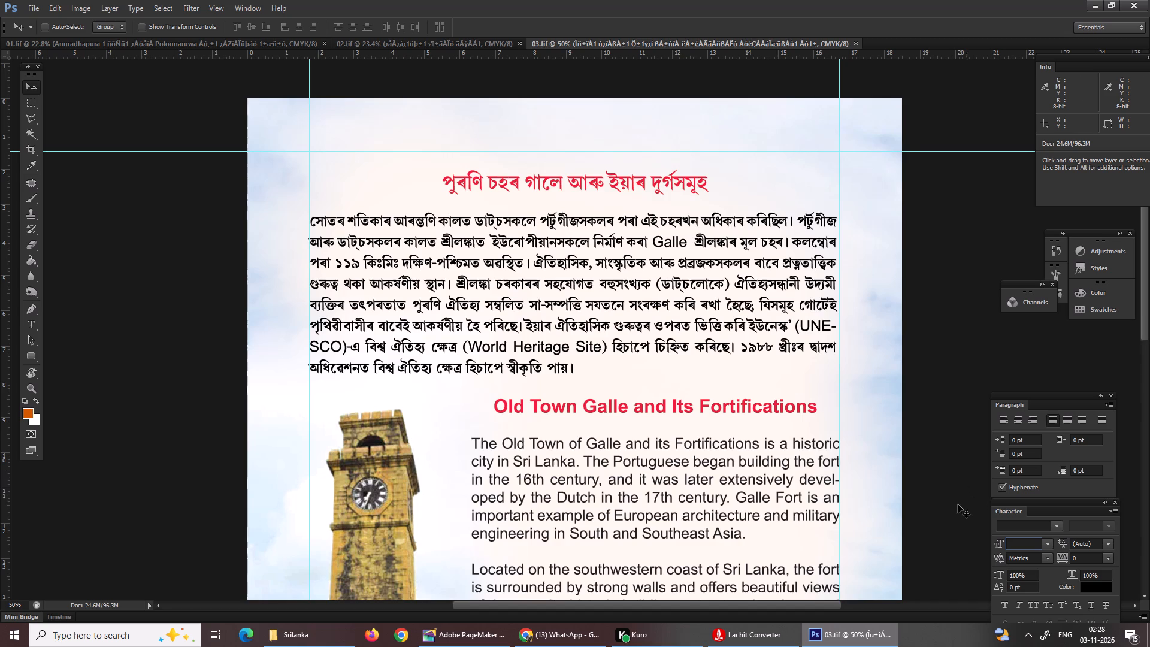
pyautogui.rightClick(680, 270)
pyautogui.click(718, 279)
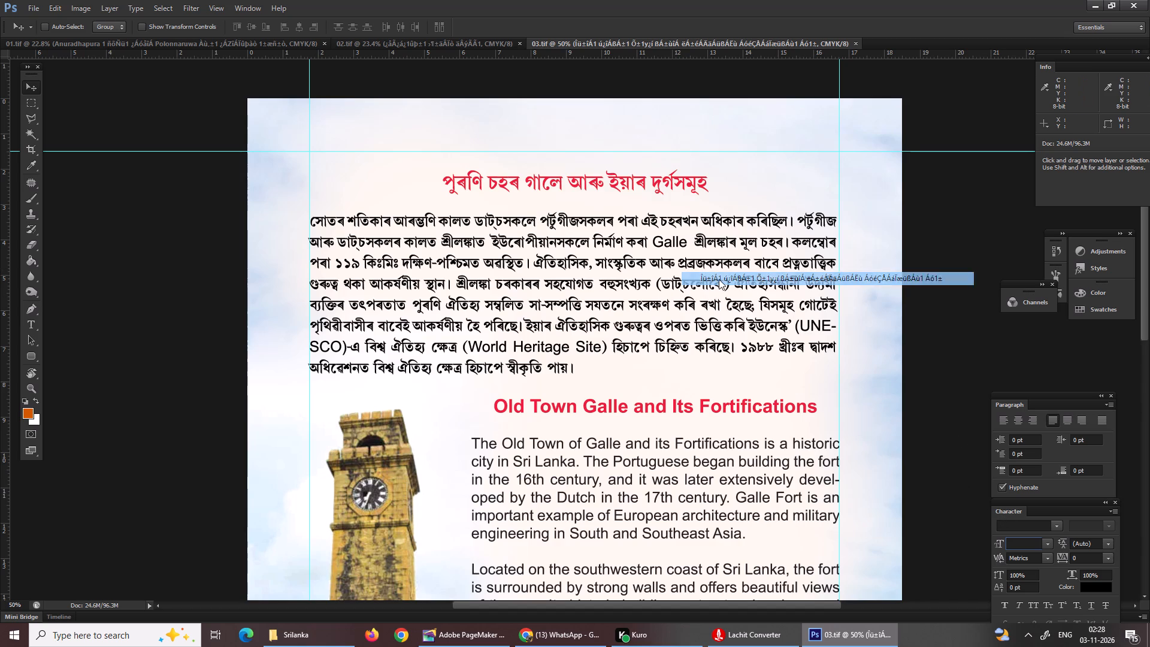
pyautogui.click(1030, 542)
pyautogui.write('12')
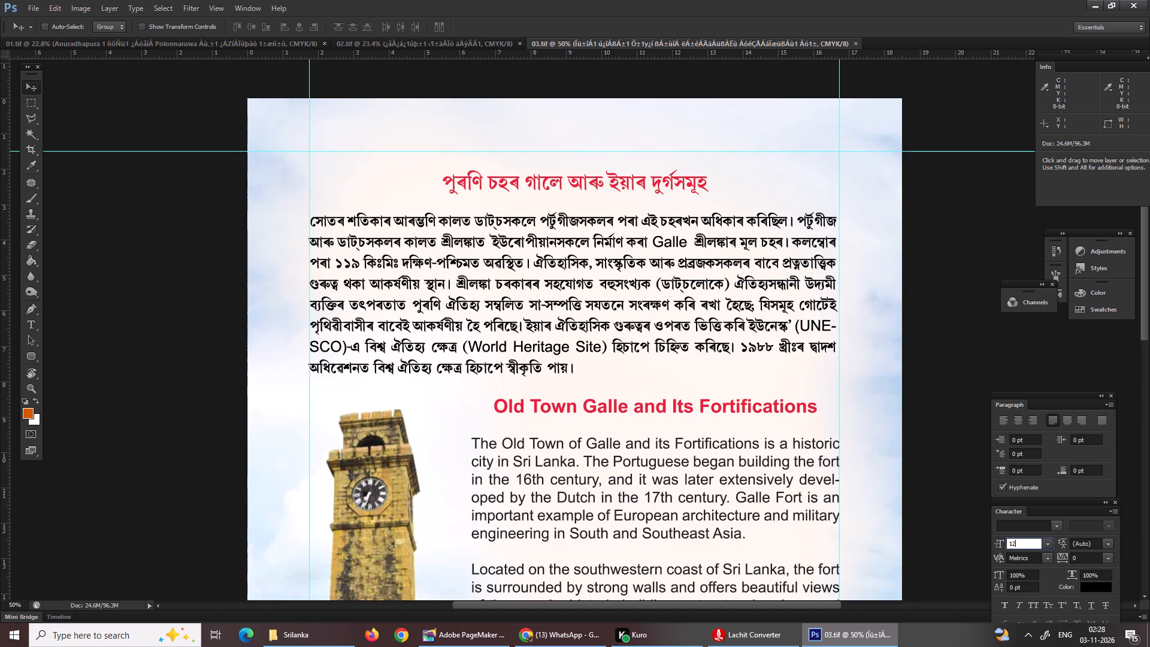
pyautogui.press('Return')
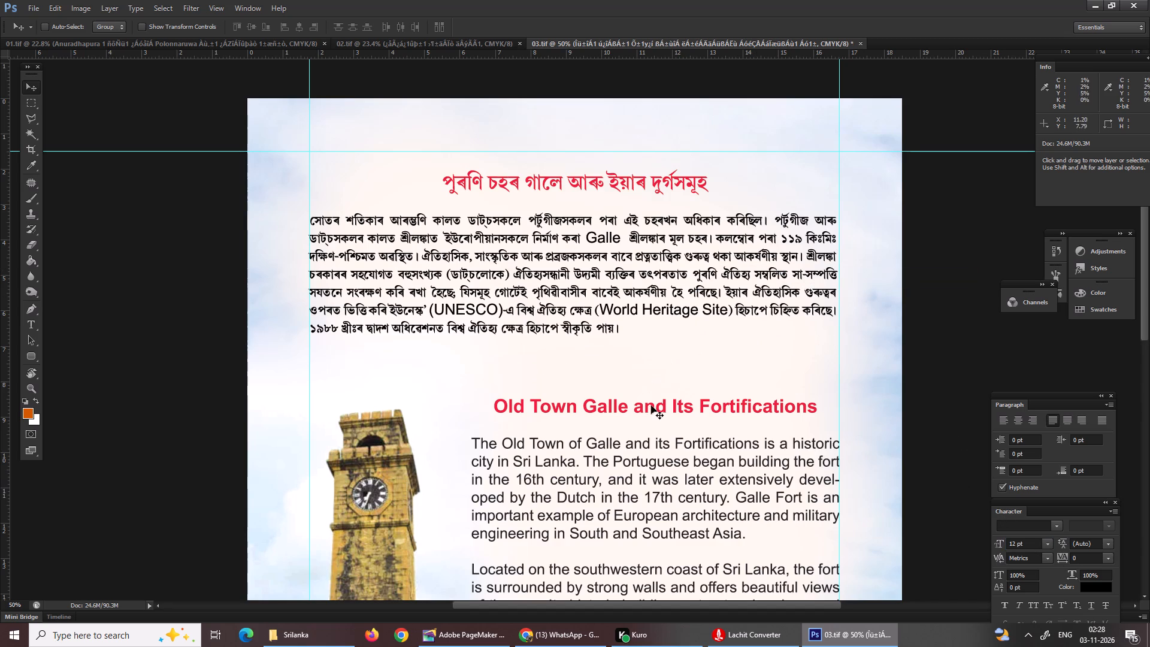
# Set the whole English text layer, including the heading "Old Town Galle and Its Fortifications", to a font size of 15 pt.
pyautogui.rightClick(651, 409)
pyautogui.click(685, 413)
pyautogui.click(1028, 541)
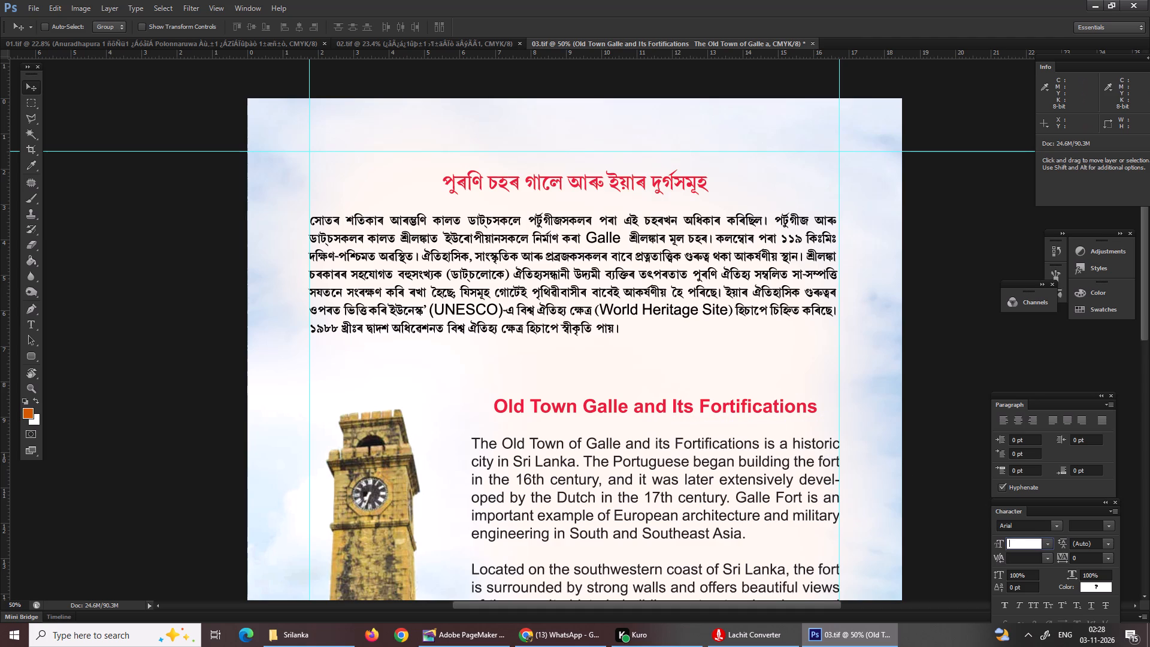
pyautogui.write('14')
pyautogui.press('BackSpace')
pyautogui.press('5')
pyautogui.press('Return')
pyautogui.scroll(-5, 788, 440)
pyautogui.scroll(1, 769, 415)
pyautogui.scroll(-4, 769, 415)
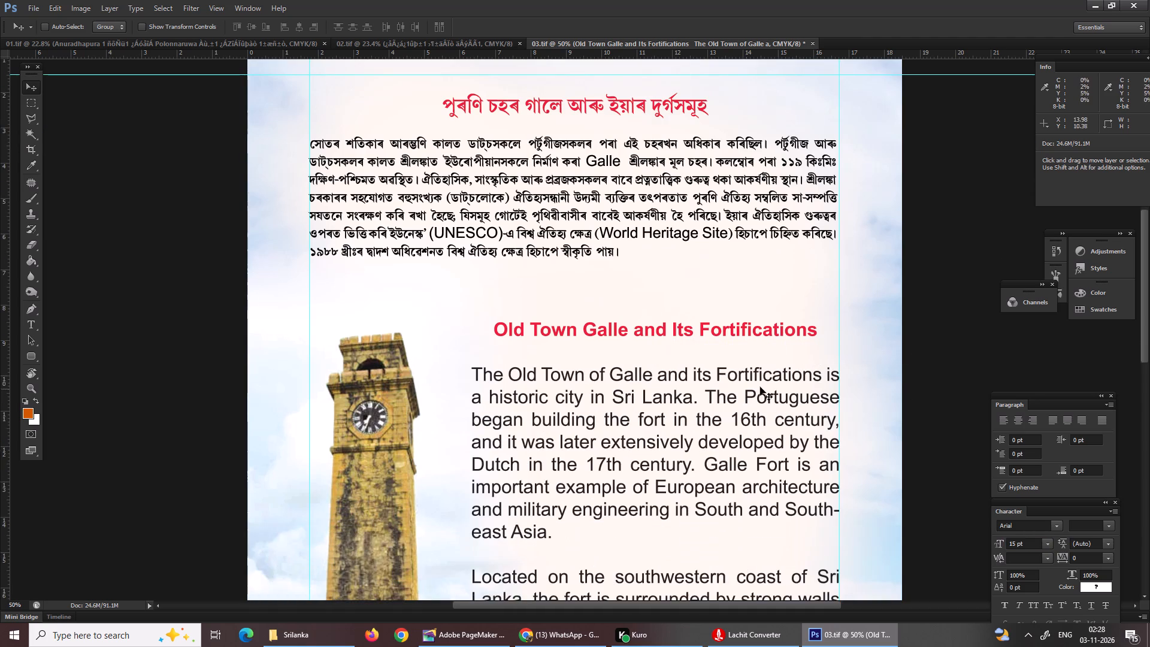
pyautogui.scroll(3, 637, 322)
pyautogui.scroll(-5, 638, 322)
pyautogui.scroll(1, 673, 338)
pyautogui.scroll(-8, 673, 338)
pyautogui.scroll(-2, 667, 425)
pyautogui.scroll(1, 667, 425)
pyautogui.scroll(-3, 667, 425)
pyautogui.scroll(1, 667, 425)
pyautogui.scroll(-3, 667, 425)
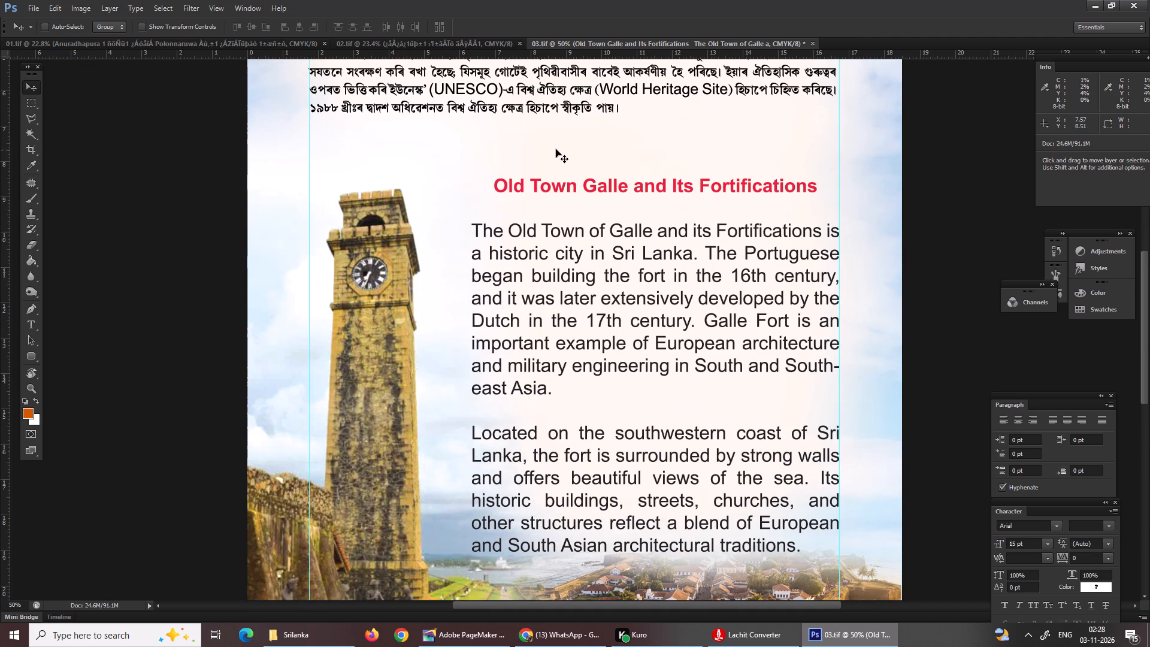
# Set the first two English body paragraphs below the red heading to a font size of 10 pt.
pyautogui.press('t')
pyautogui.moveTo(472, 223); pyautogui.dragTo(489, 242)
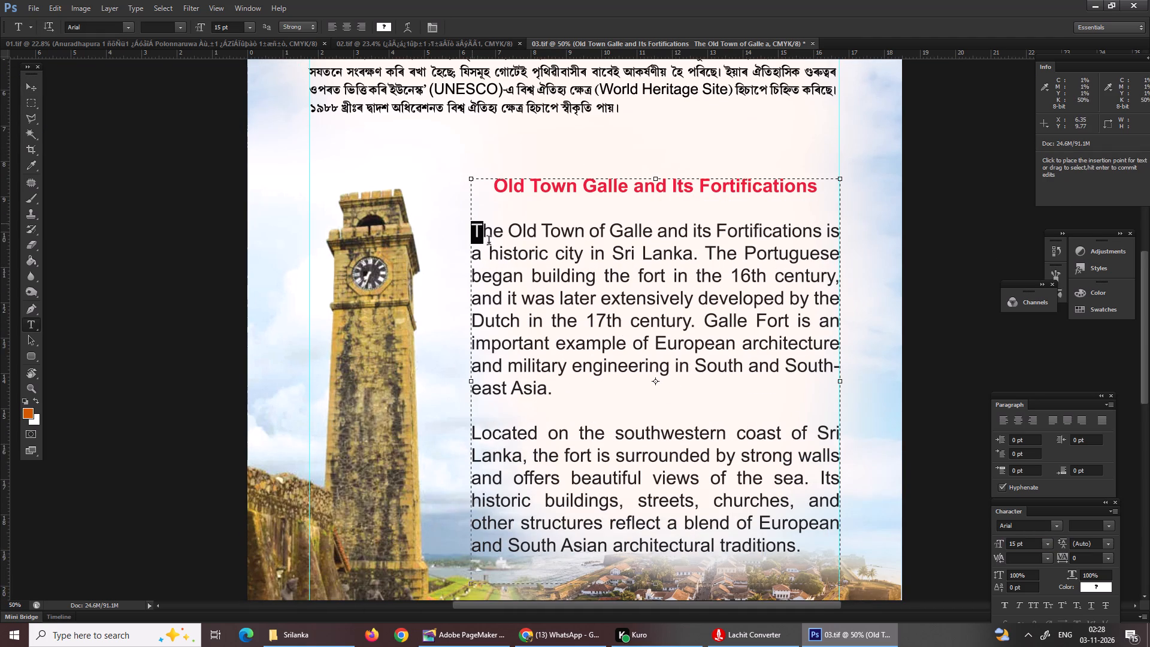
pyautogui.moveTo(489, 242); pyautogui.dragTo(807, 567)
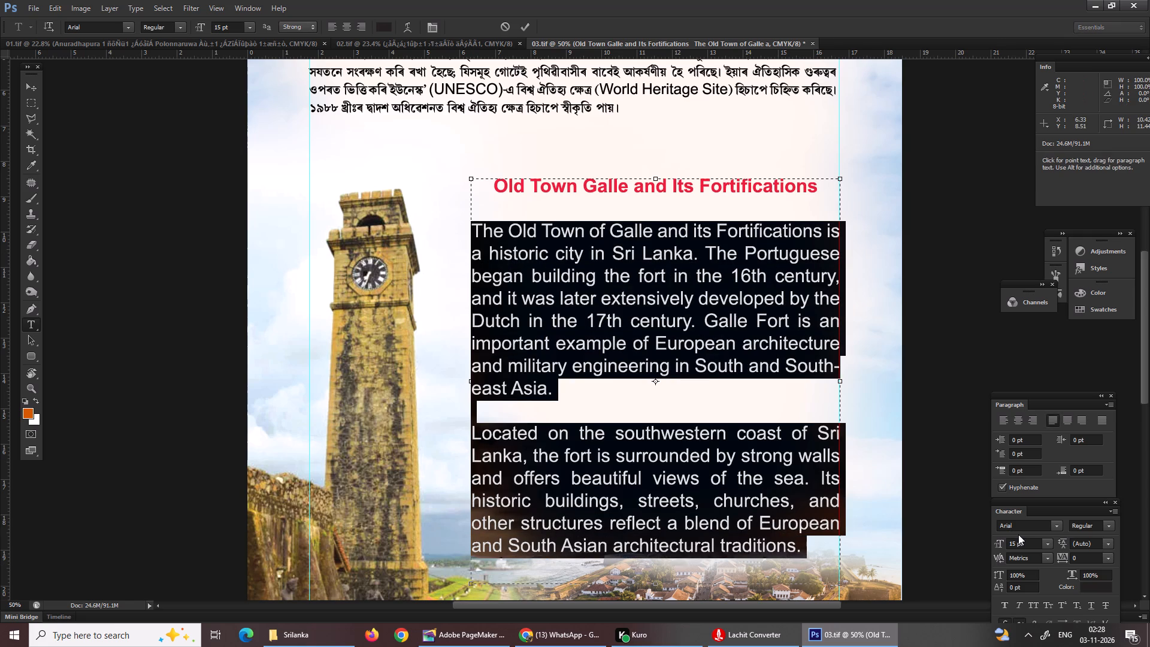
pyautogui.moveTo(1031, 546); pyautogui.dragTo(948, 543)
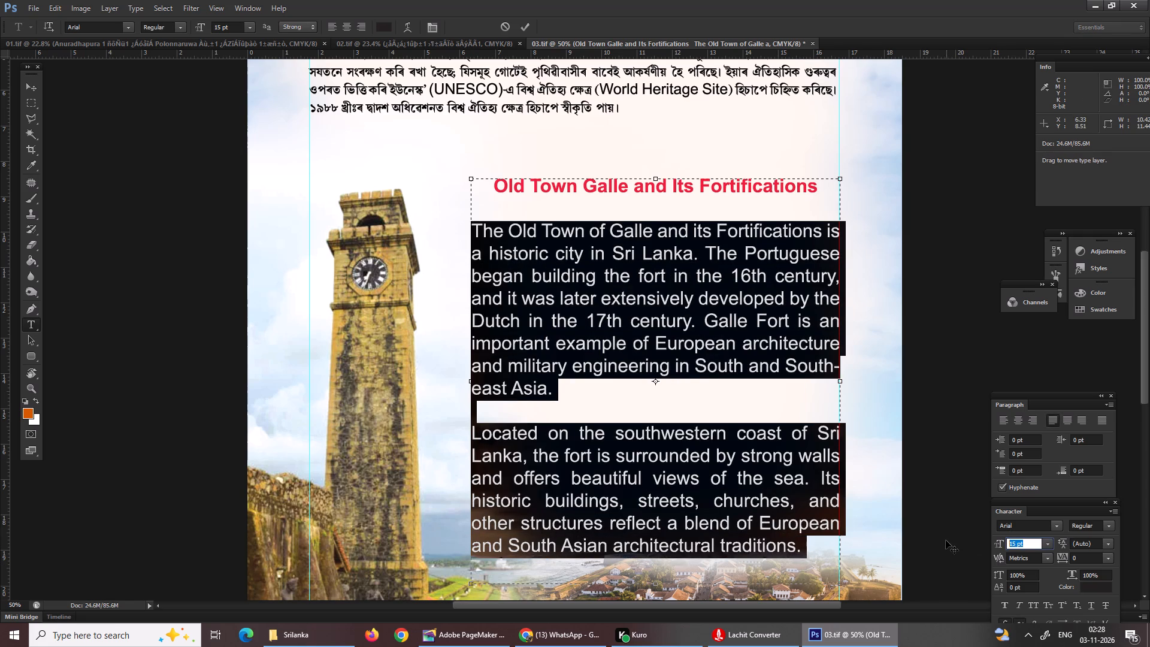
pyautogui.write('10')
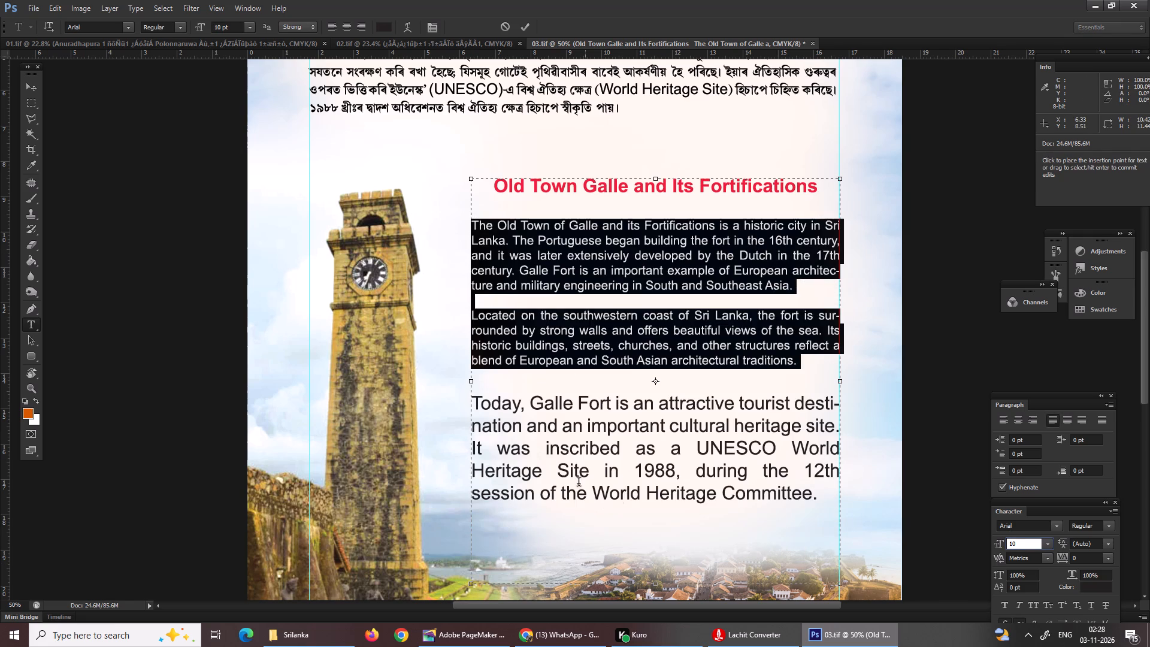
# Set the last English paragraph, starting with "Today, Galle Fort", to 10 pt and finish editing the text.
pyautogui.moveTo(483, 388); pyautogui.dragTo(494, 399)
pyautogui.moveTo(494, 399); pyautogui.dragTo(574, 439)
pyautogui.click(505, 400)
pyautogui.moveTo(477, 392); pyautogui.dragTo(591, 432)
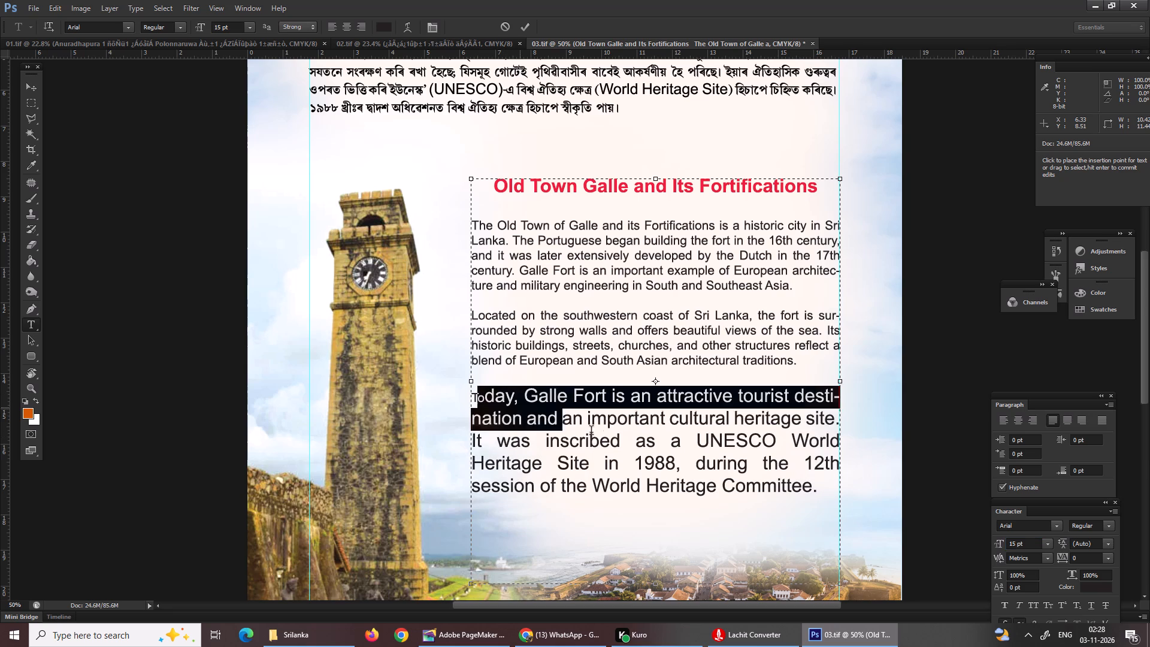
pyautogui.moveTo(591, 432); pyautogui.dragTo(851, 486)
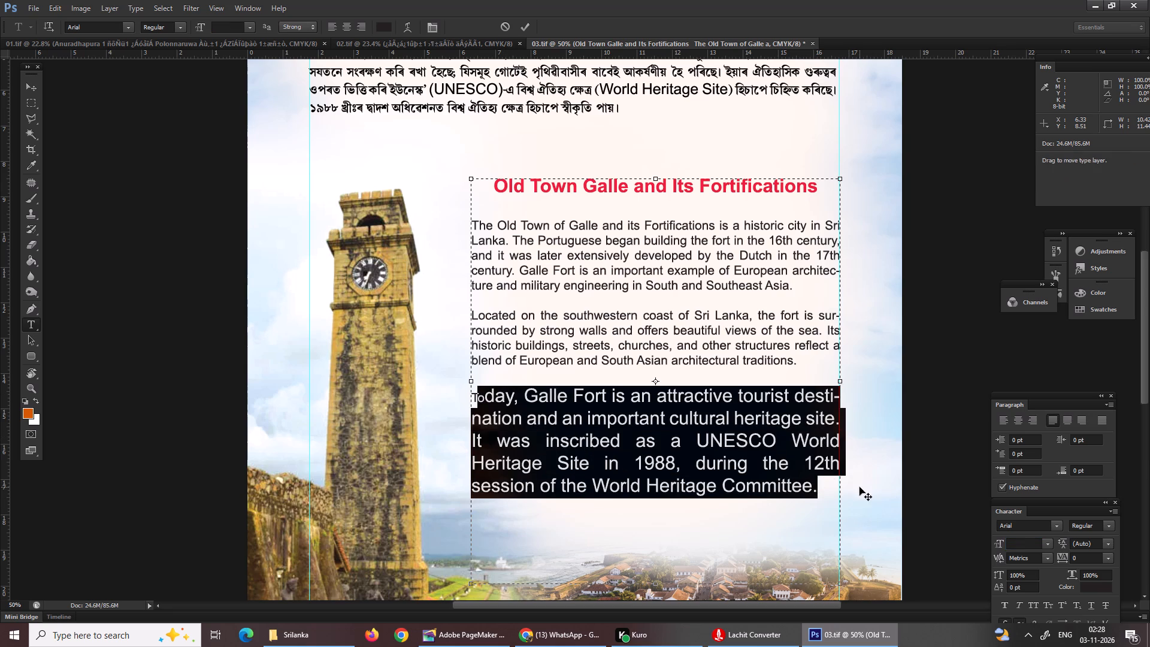
pyautogui.click(1021, 545)
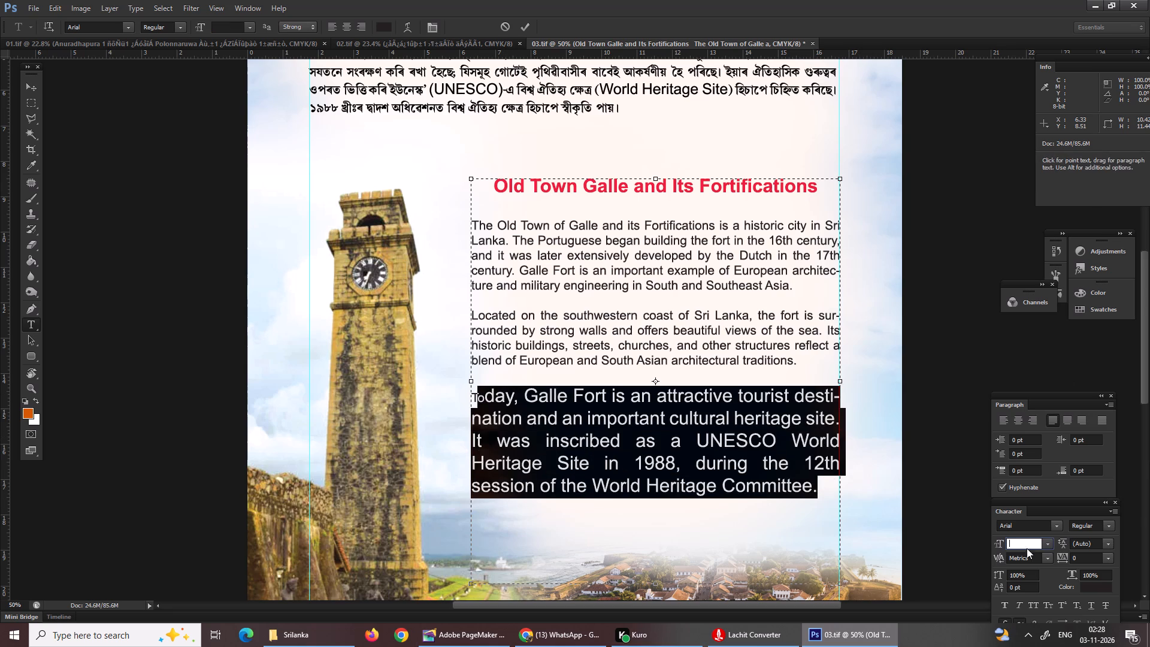
pyautogui.press('1')
pyautogui.press('0')
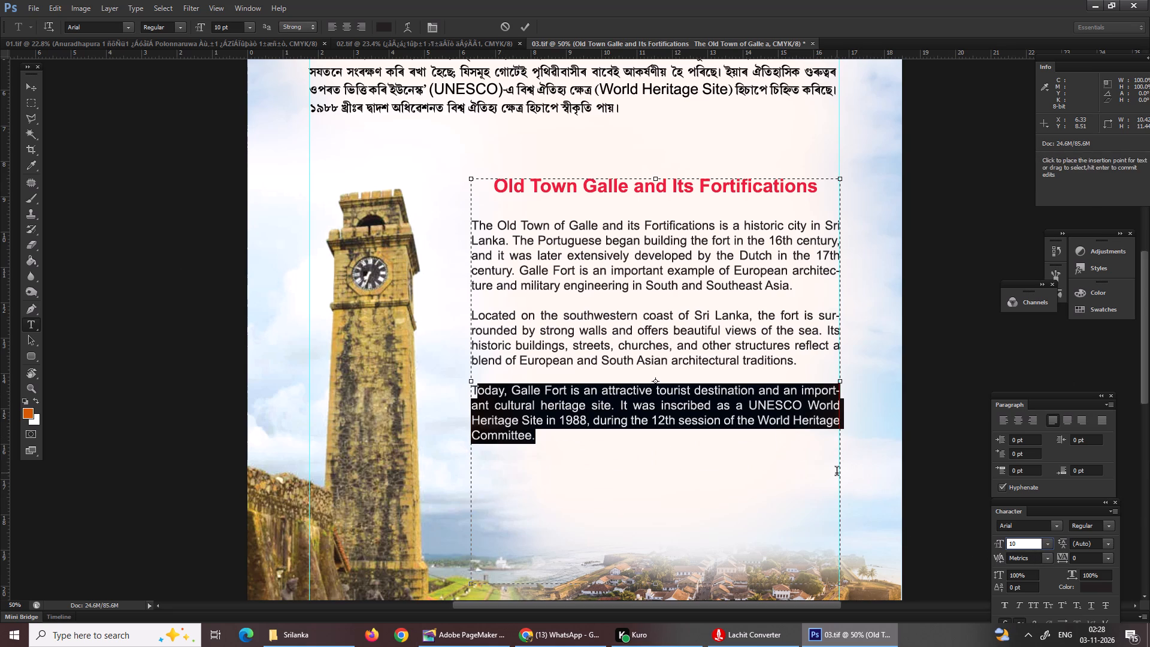
pyautogui.scroll(-1, 837, 472)
pyautogui.scroll(1, 837, 472)
pyautogui.scroll(-6, 837, 472)
pyautogui.scroll(1, 838, 472)
pyautogui.scroll(-1, 838, 472)
pyautogui.scroll(-3, 698, 485)
pyautogui.scroll(1, 696, 477)
pyautogui.scroll(-6, 696, 477)
pyautogui.scroll(-4, 645, 520)
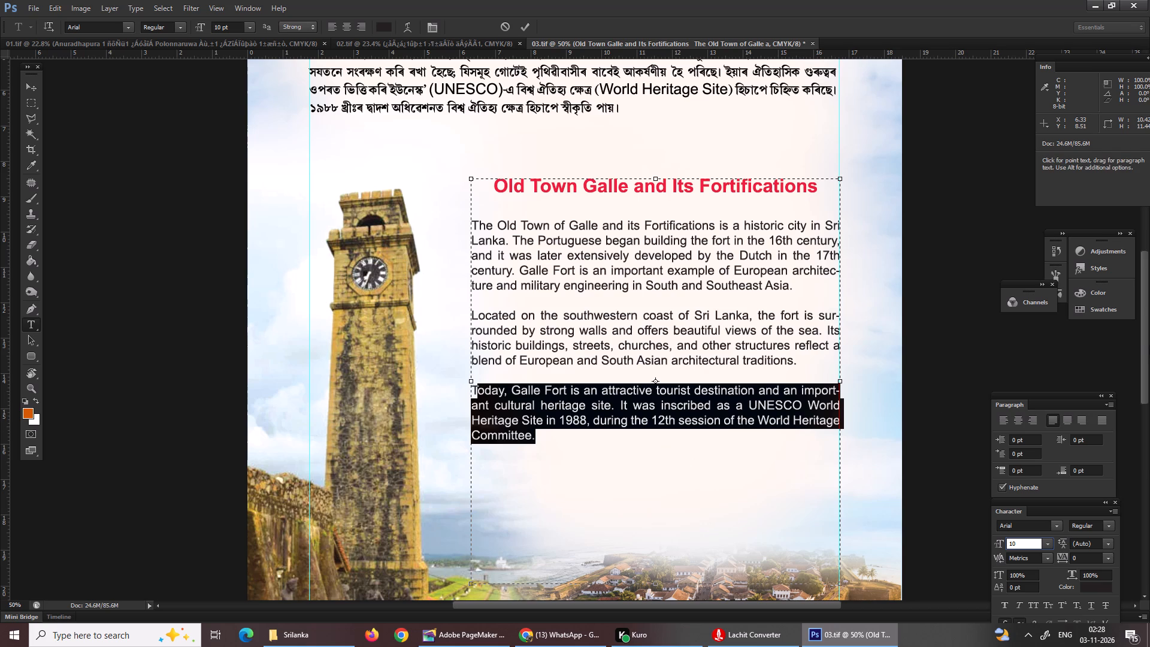
pyautogui.moveTo(1146, 349); pyautogui.dragTo(1141, 374)
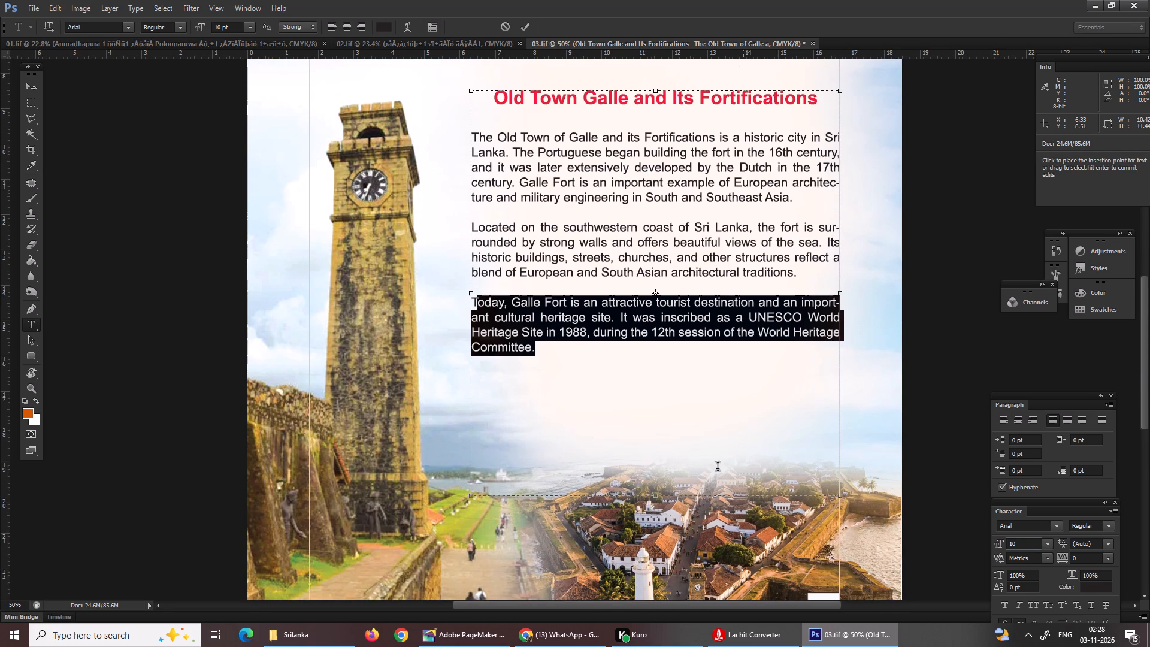
pyautogui.click(1149, 355)
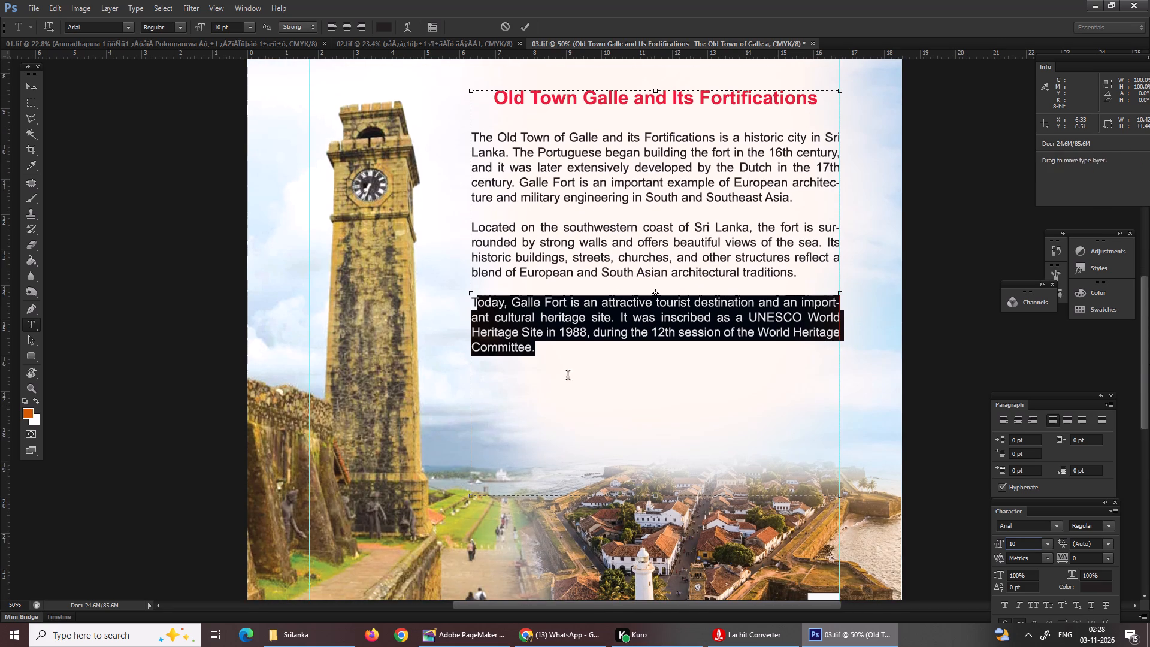
pyautogui.moveTo(1146, 374); pyautogui.dragTo(1148, 415)
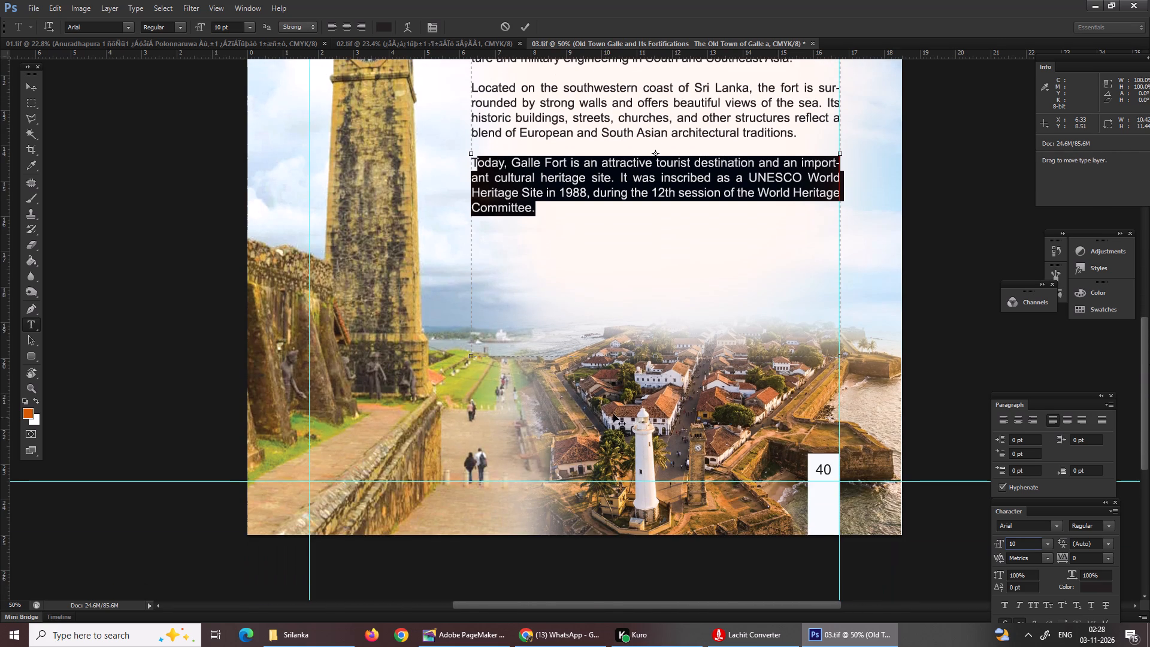
pyautogui.click(649, 421)
pyautogui.press('Return')
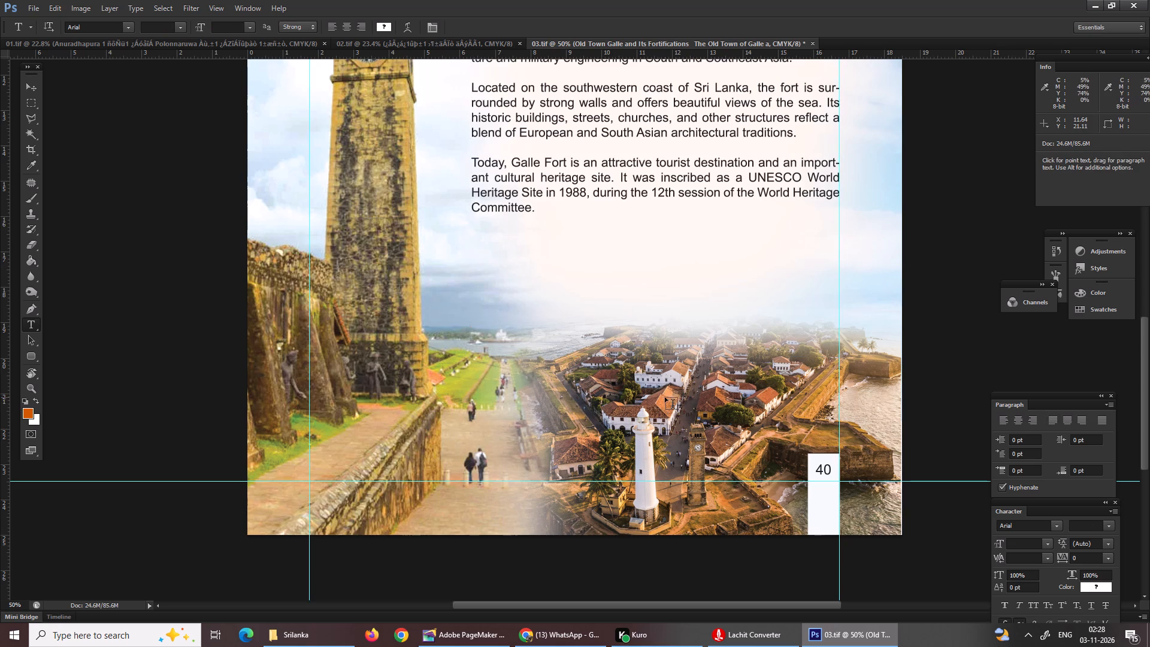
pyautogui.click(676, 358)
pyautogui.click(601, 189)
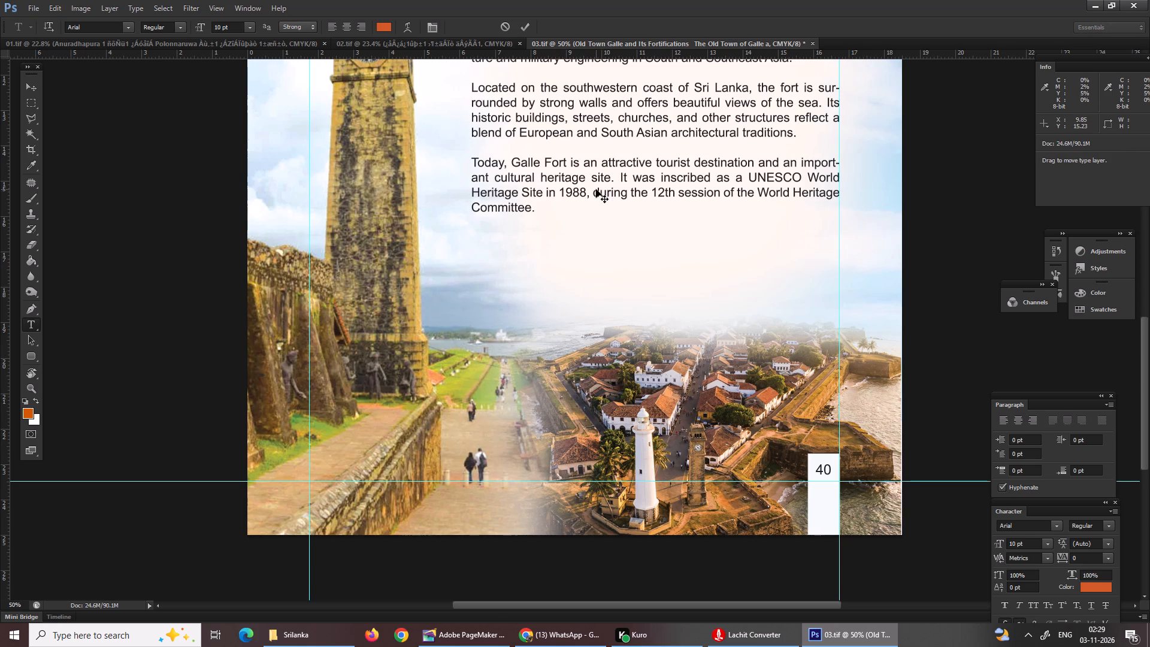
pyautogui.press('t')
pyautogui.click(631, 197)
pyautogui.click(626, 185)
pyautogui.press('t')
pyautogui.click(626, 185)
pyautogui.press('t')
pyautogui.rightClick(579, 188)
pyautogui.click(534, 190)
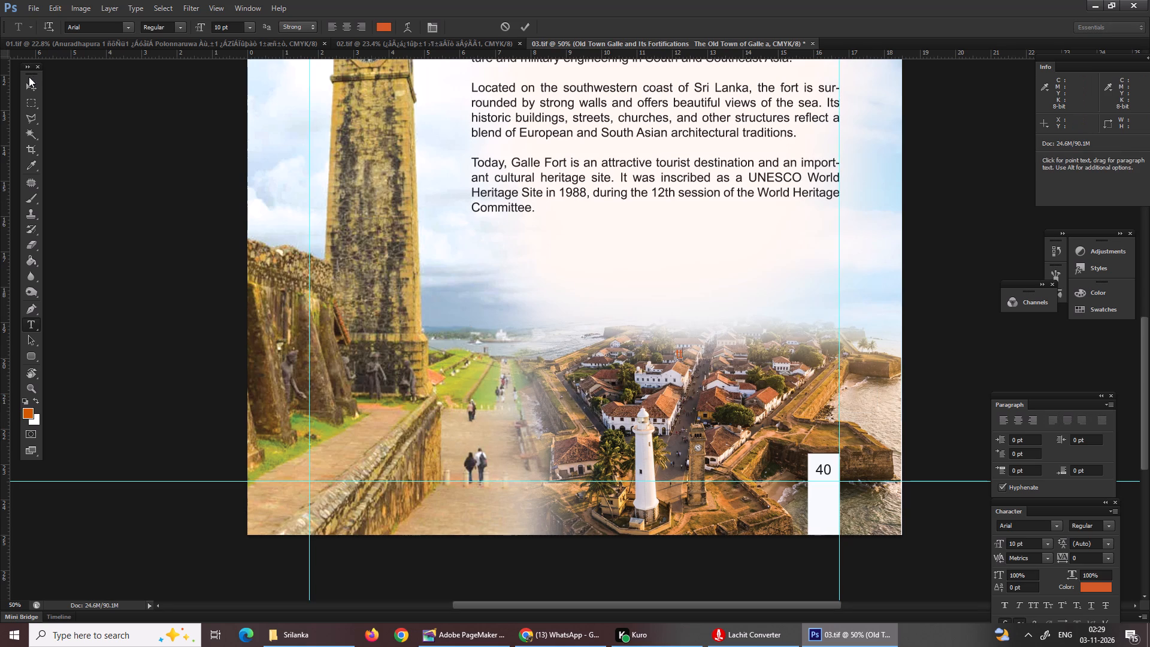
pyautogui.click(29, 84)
# Shorten the English text box from its bottom edge to a height of about 8 cm, just below the last paragraph.
pyautogui.click(574, 147)
pyautogui.rightClick(574, 147)
pyautogui.click(604, 159)
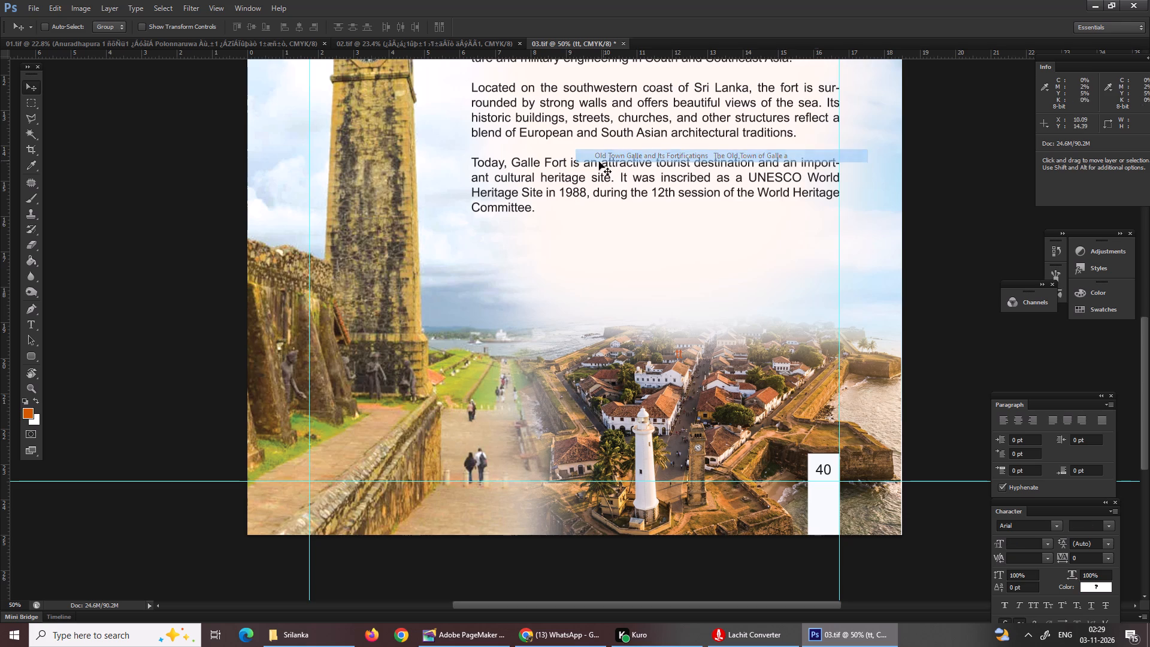
pyautogui.press('t')
pyautogui.click(595, 182)
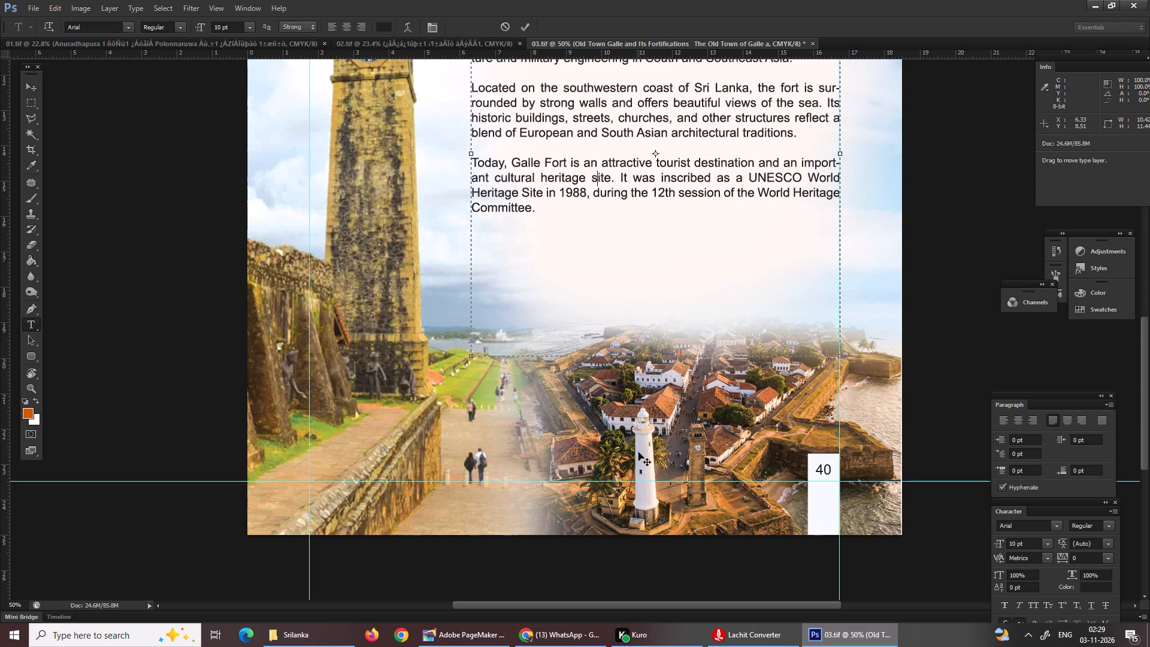
pyautogui.moveTo(657, 355); pyautogui.dragTo(657, 344)
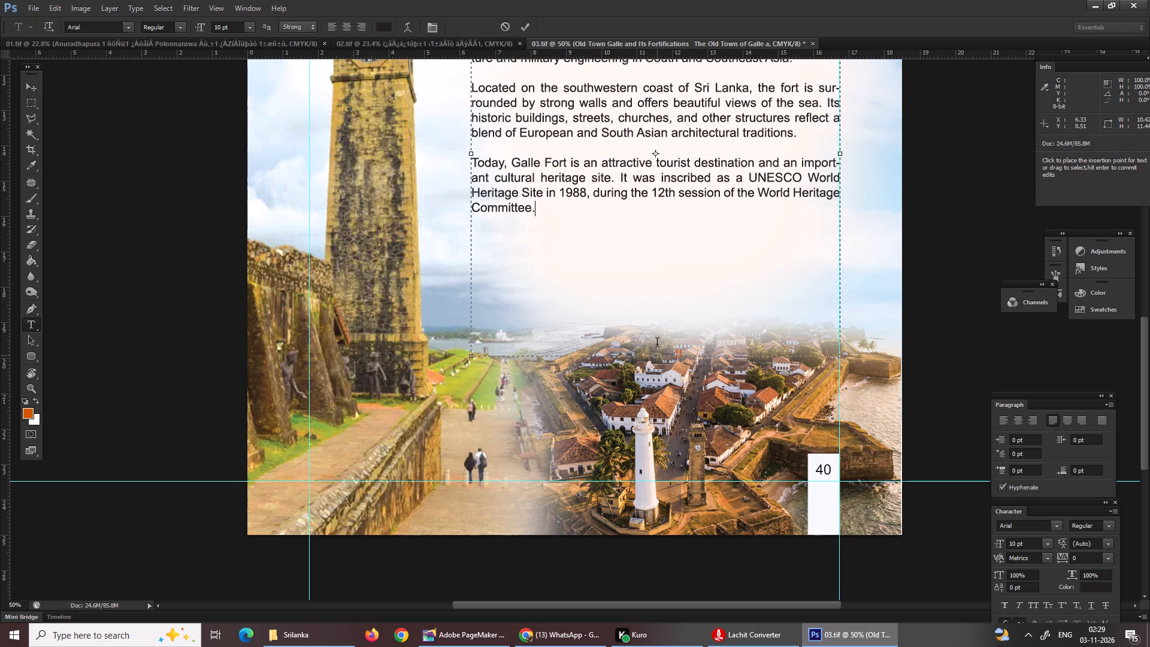
pyautogui.moveTo(657, 344); pyautogui.dragTo(657, 329)
pyautogui.moveTo(658, 356); pyautogui.dragTo(660, 287)
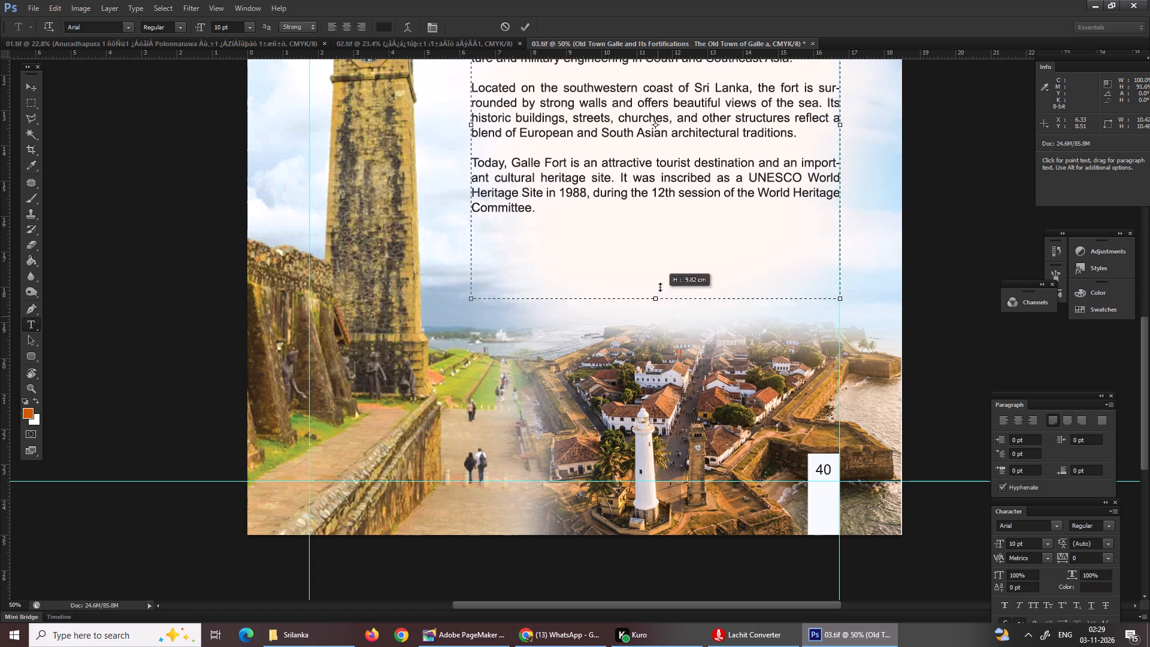
pyautogui.moveTo(660, 287); pyautogui.dragTo(662, 237)
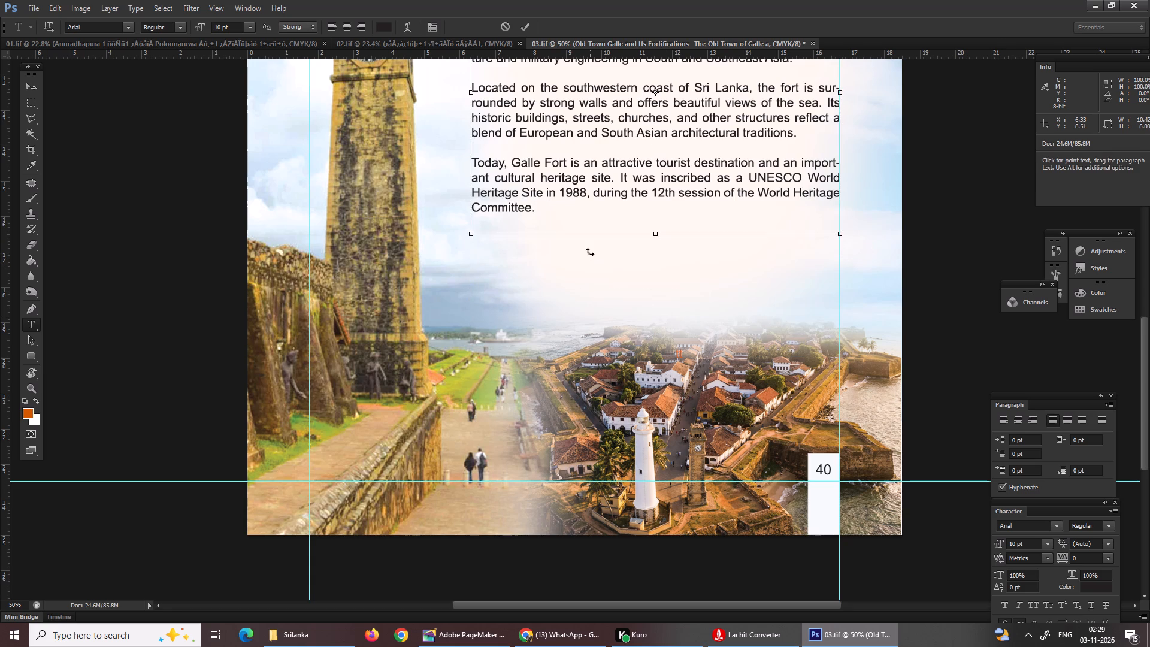
# Examine the layout from the English text box up to the Assamese paragraph and heading at the top of the page.
pyautogui.scroll(3, 590, 252)
pyautogui.scroll(-1, 590, 252)
pyautogui.scroll(3, 590, 252)
pyautogui.scroll(-1, 590, 252)
pyautogui.scroll(8, 590, 252)
pyautogui.scroll(-1, 582, 259)
pyautogui.scroll(1, 582, 259)
pyautogui.scroll(-1, 582, 259)
pyautogui.scroll(3, 582, 259)
pyautogui.scroll(-1, 582, 259)
pyautogui.scroll(1, 582, 259)
pyautogui.scroll(-1, 582, 259)
pyautogui.scroll(6, 582, 259)
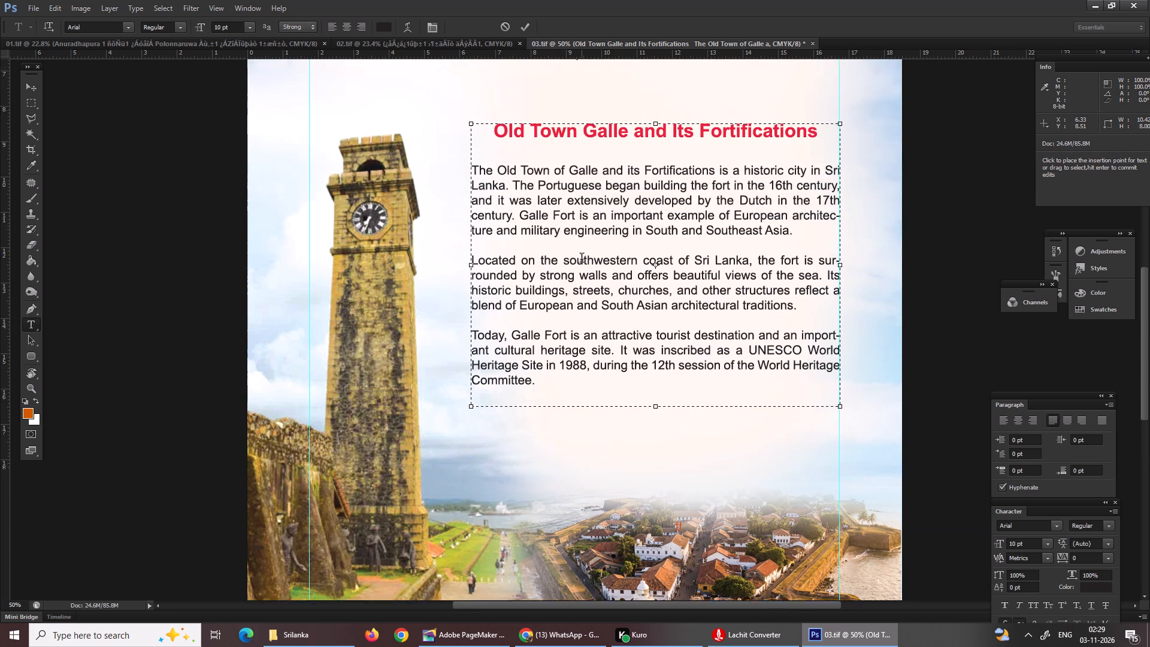
pyautogui.scroll(5, 582, 259)
pyautogui.scroll(-3, 582, 259)
pyautogui.scroll(8, 582, 259)
pyautogui.scroll(-3, 582, 259)
pyautogui.scroll(12, 582, 259)
pyautogui.scroll(-1, 582, 259)
pyautogui.scroll(4, 582, 259)
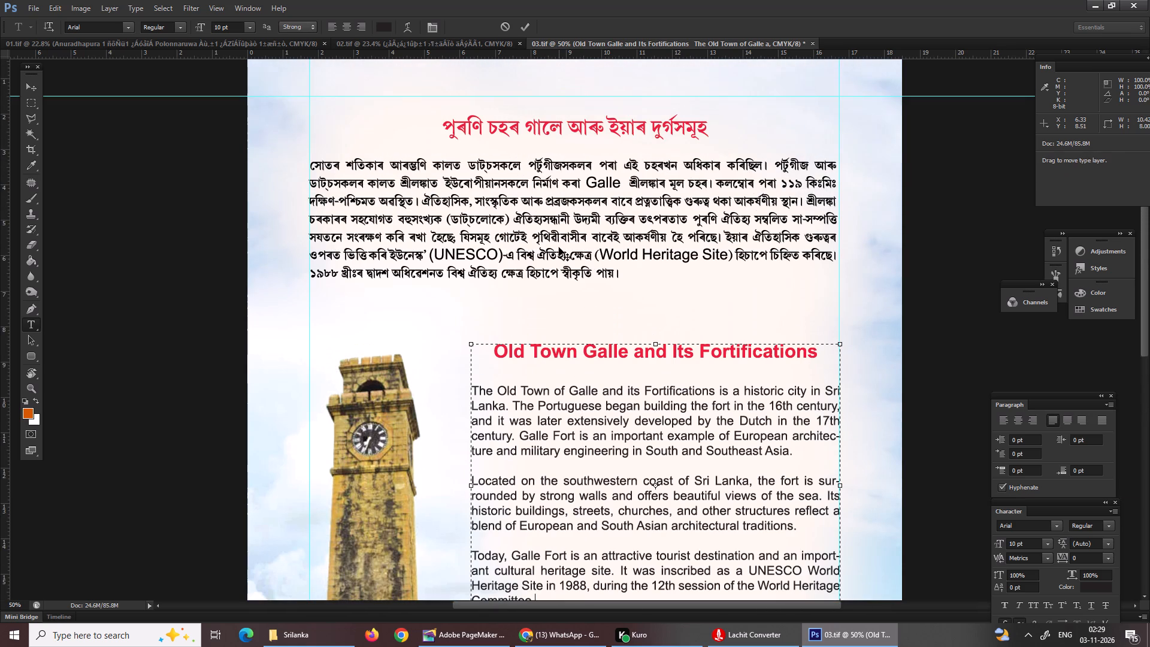
# Set the English words "Galle", "(UNESCO)" and "(World Heritage Site)" within the Assamese paragraph to 10 pt.
pyautogui.press('Return')
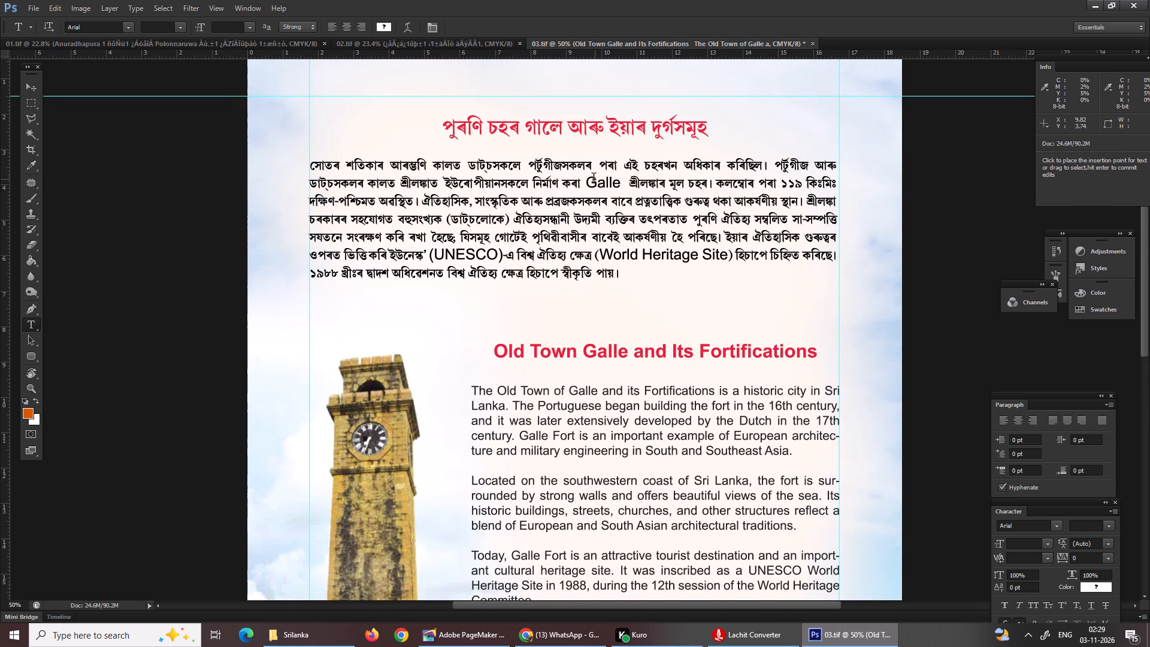
pyautogui.moveTo(591, 187); pyautogui.dragTo(622, 188)
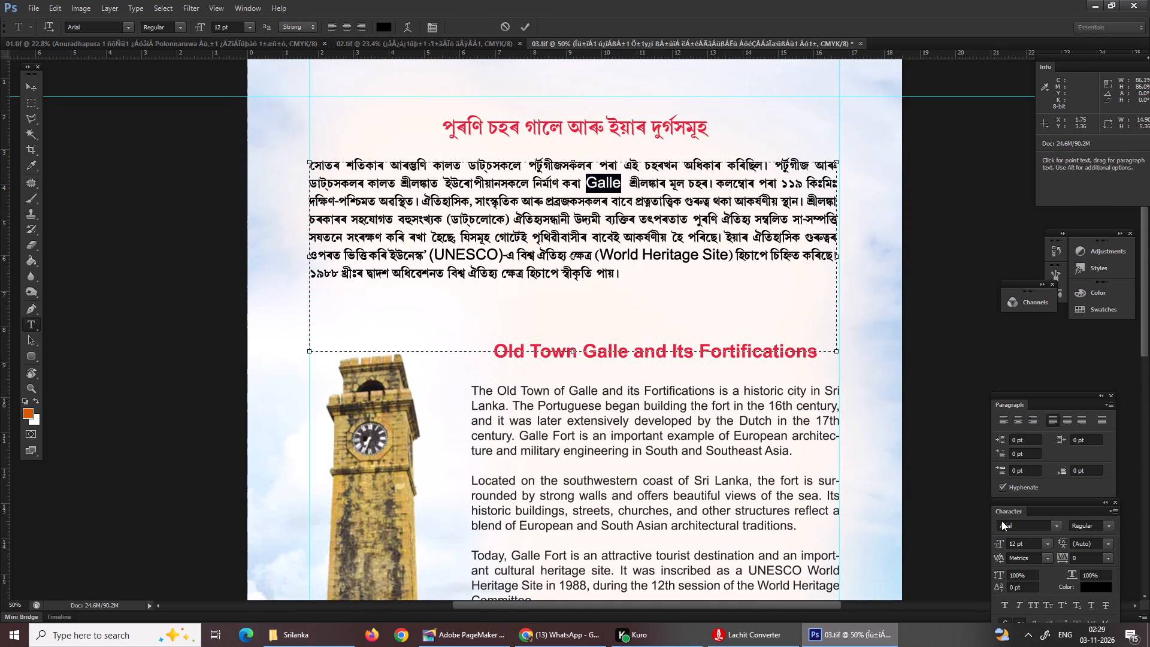
pyautogui.moveTo(1034, 545); pyautogui.dragTo(983, 548)
pyautogui.write('10')
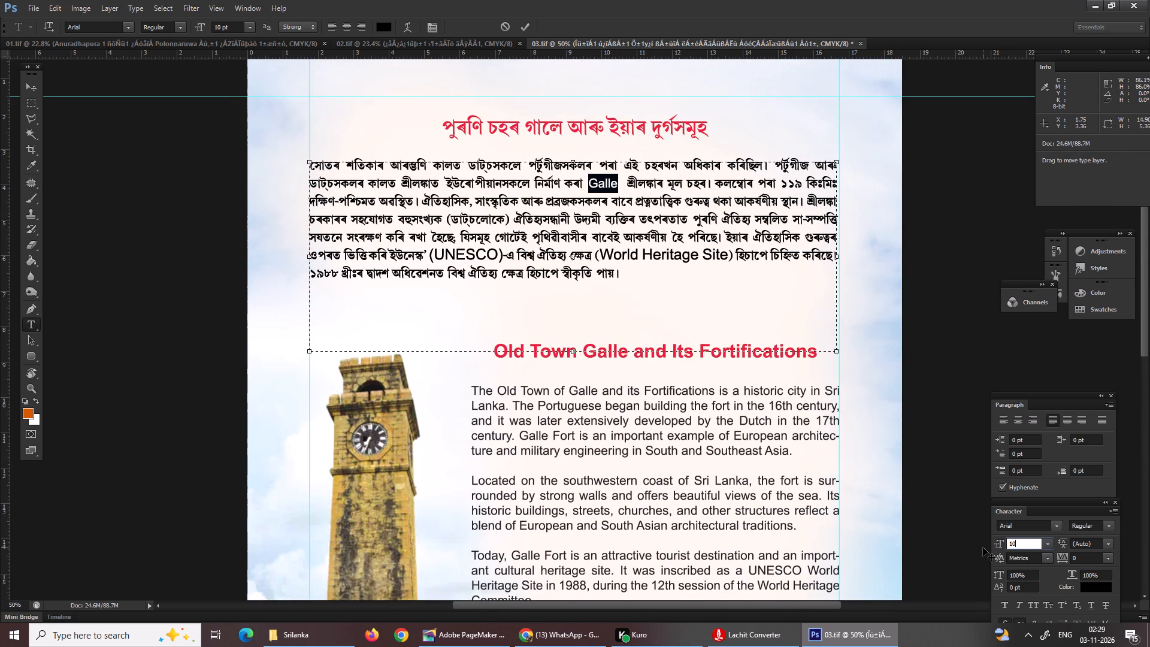
pyautogui.moveTo(428, 250); pyautogui.dragTo(474, 255)
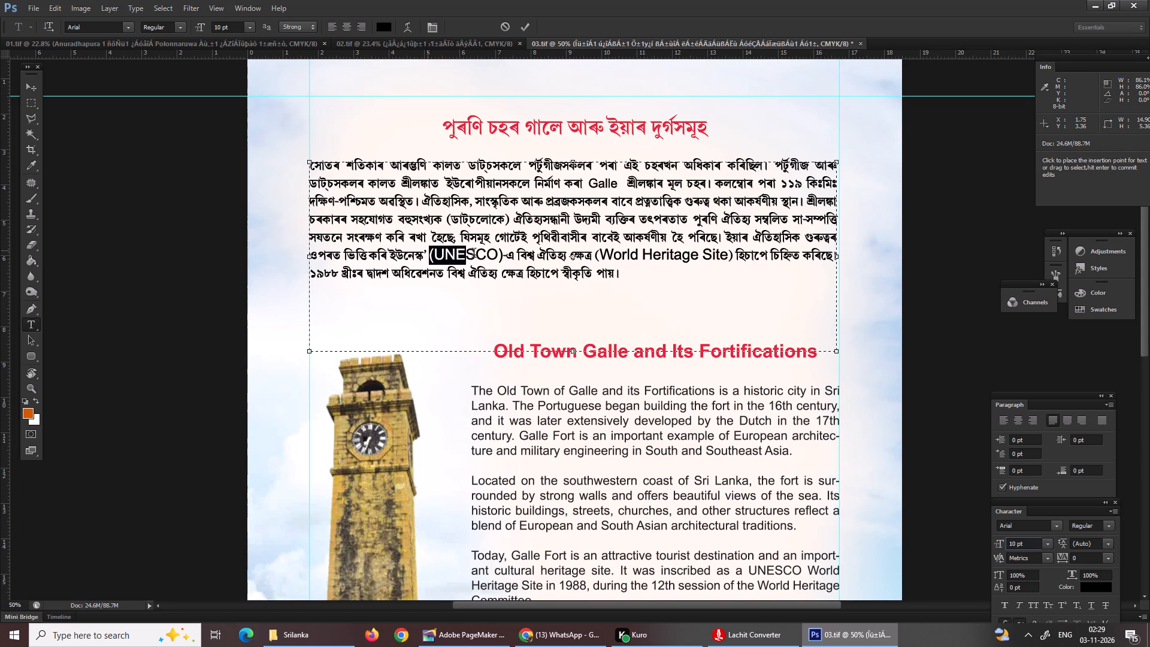
pyautogui.moveTo(474, 255); pyautogui.dragTo(505, 252)
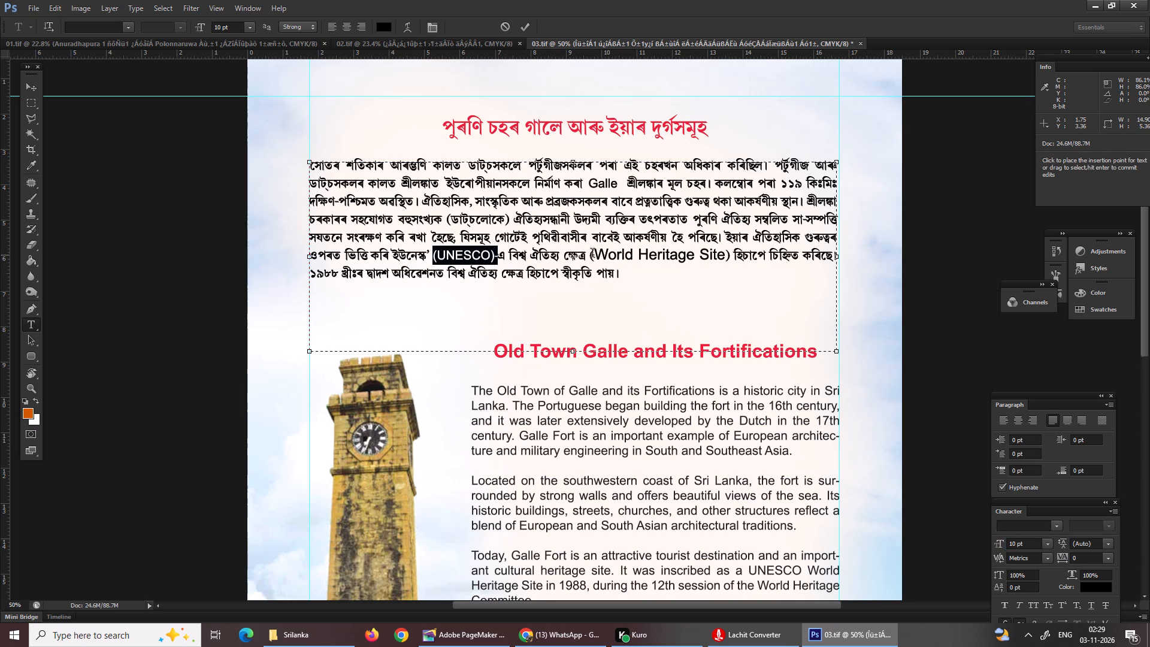
pyautogui.moveTo(591, 255); pyautogui.dragTo(736, 264)
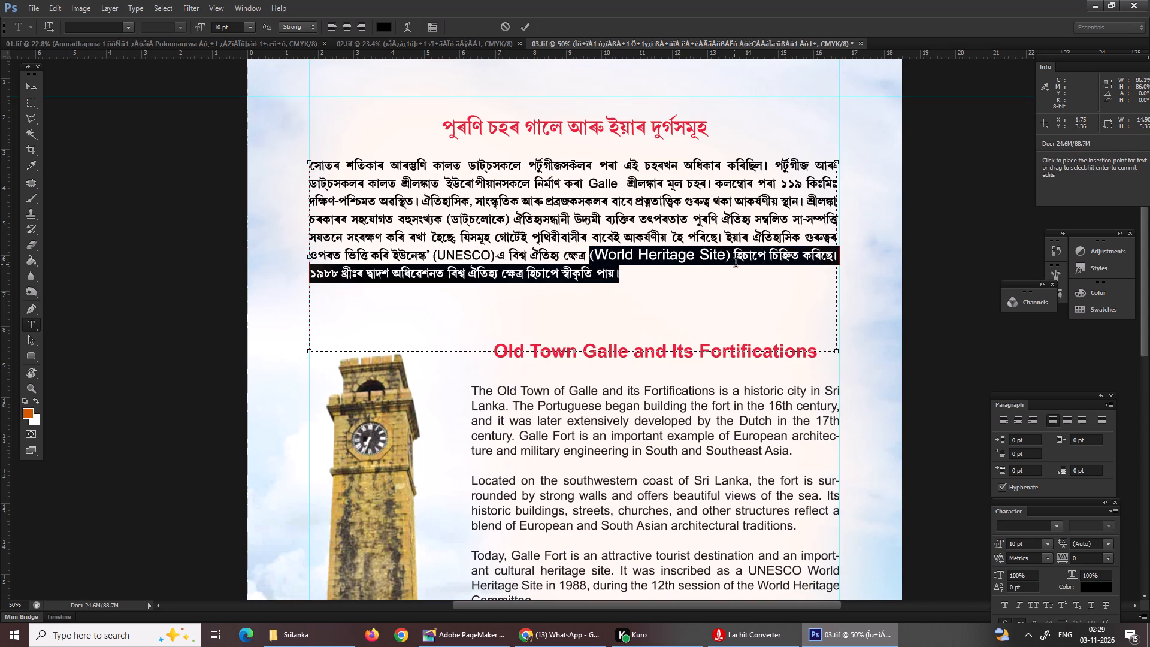
pyautogui.moveTo(736, 264); pyautogui.dragTo(728, 259)
pyautogui.moveTo(1027, 543); pyautogui.dragTo(943, 549)
pyautogui.write('10')
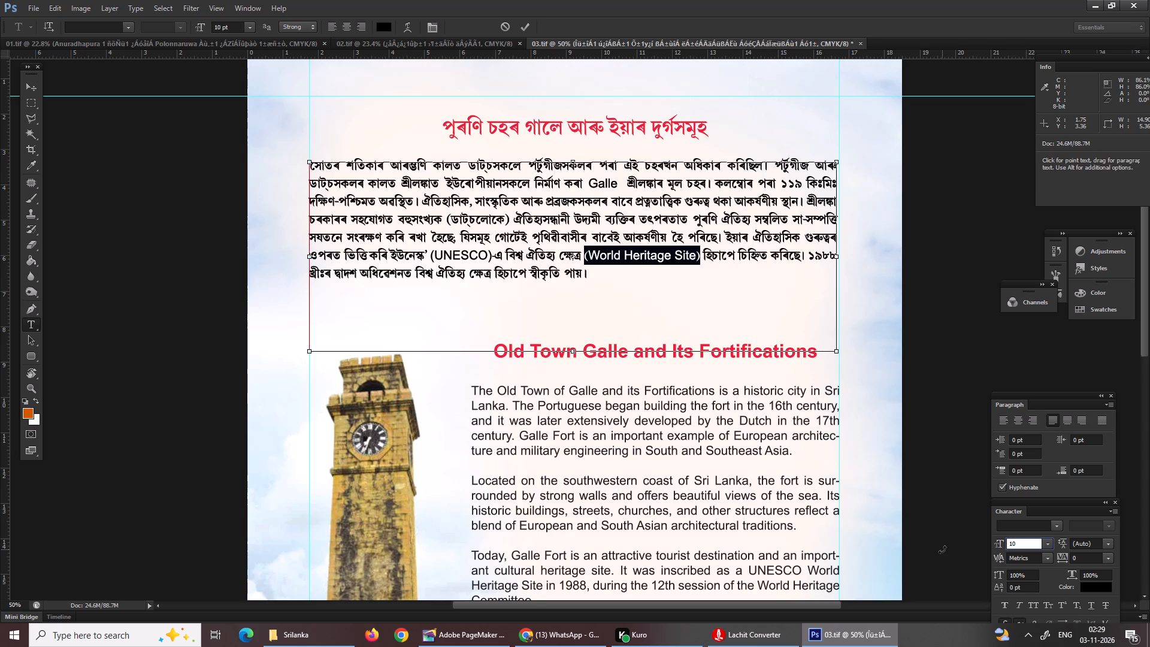
pyautogui.hotkey('ctrl', '0')
pyautogui.hotkey('ctrl', '0')
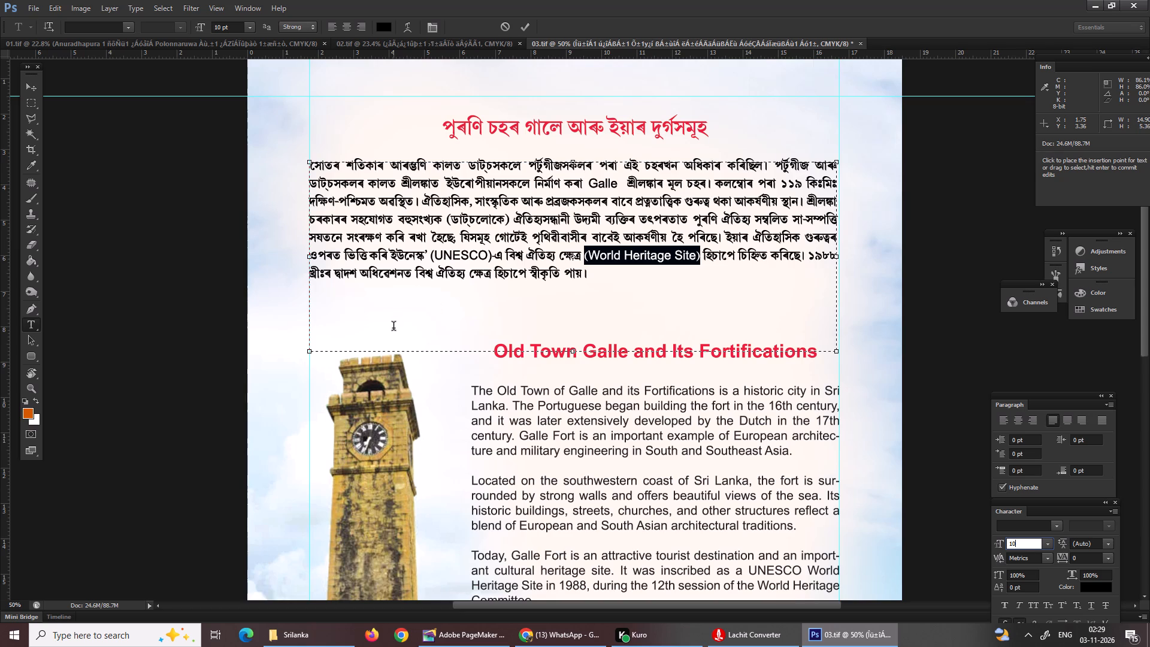
pyautogui.press('Return')
# Shorten the Assamese text box from its bottom edge to a height of about 3.7 cm, just below the last line.
pyautogui.click(580, 294)
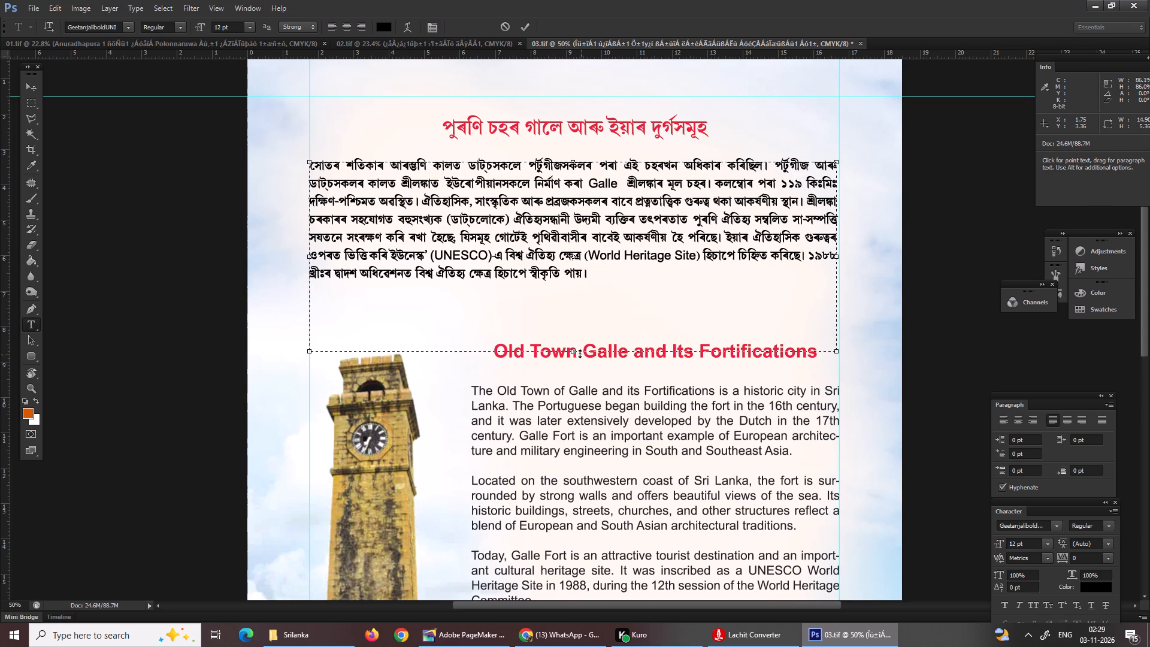
pyautogui.moveTo(572, 352); pyautogui.dragTo(571, 294)
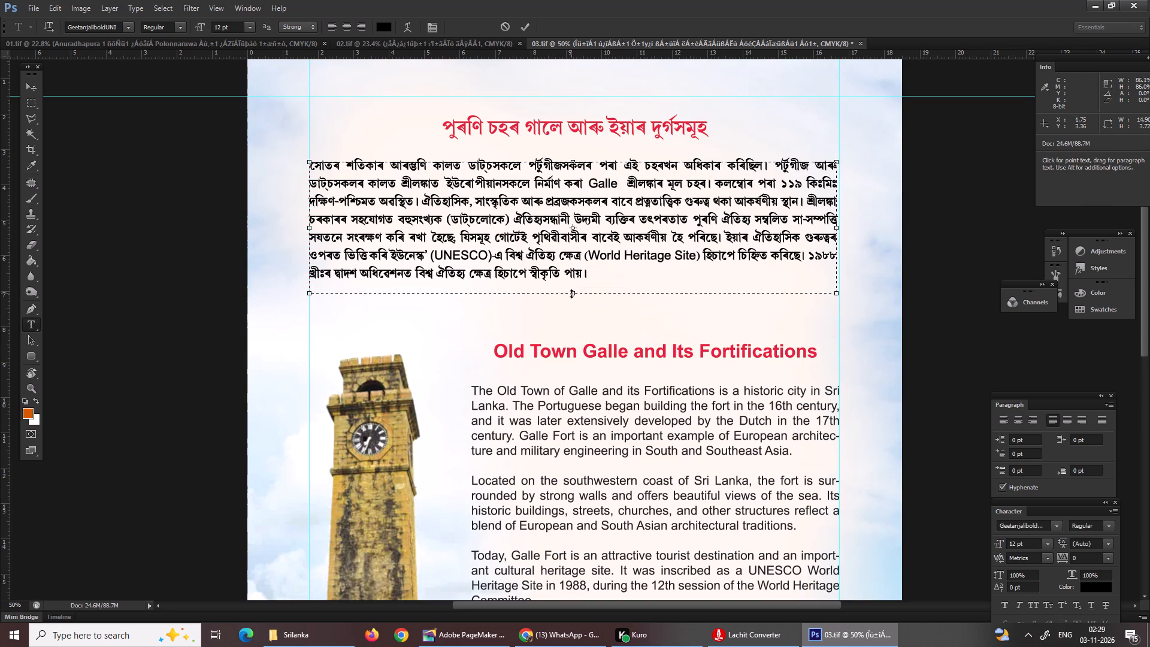
pyautogui.press('Return')
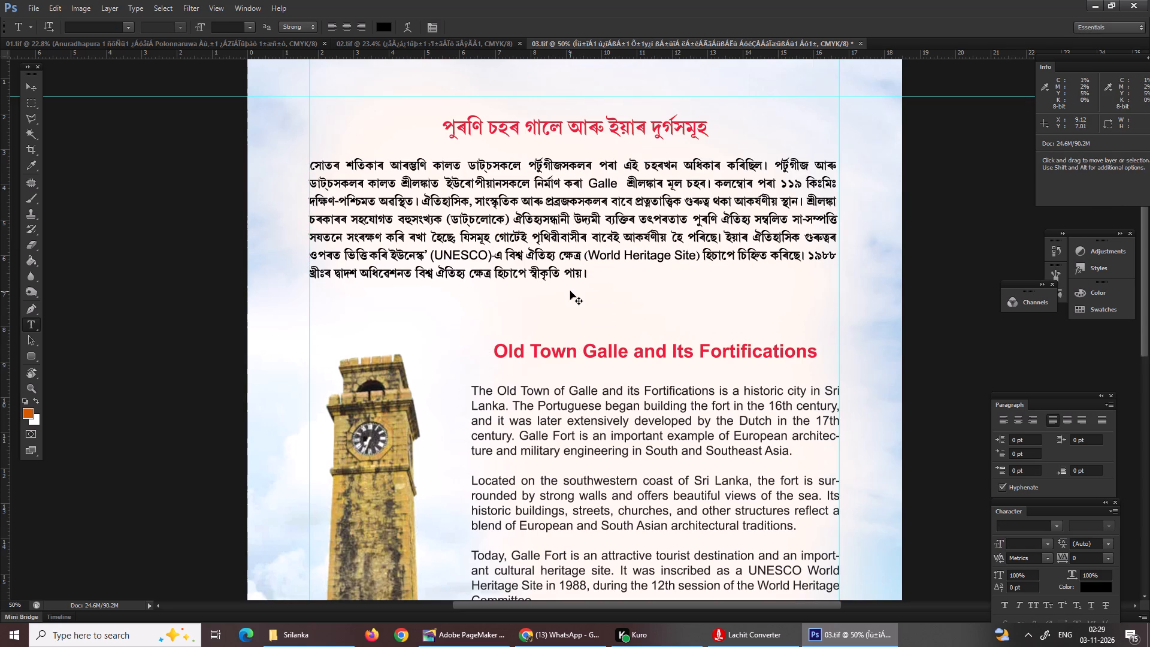
# Check the whole Galle page and save 03.tif.
pyautogui.hotkey('ctrl', '0')
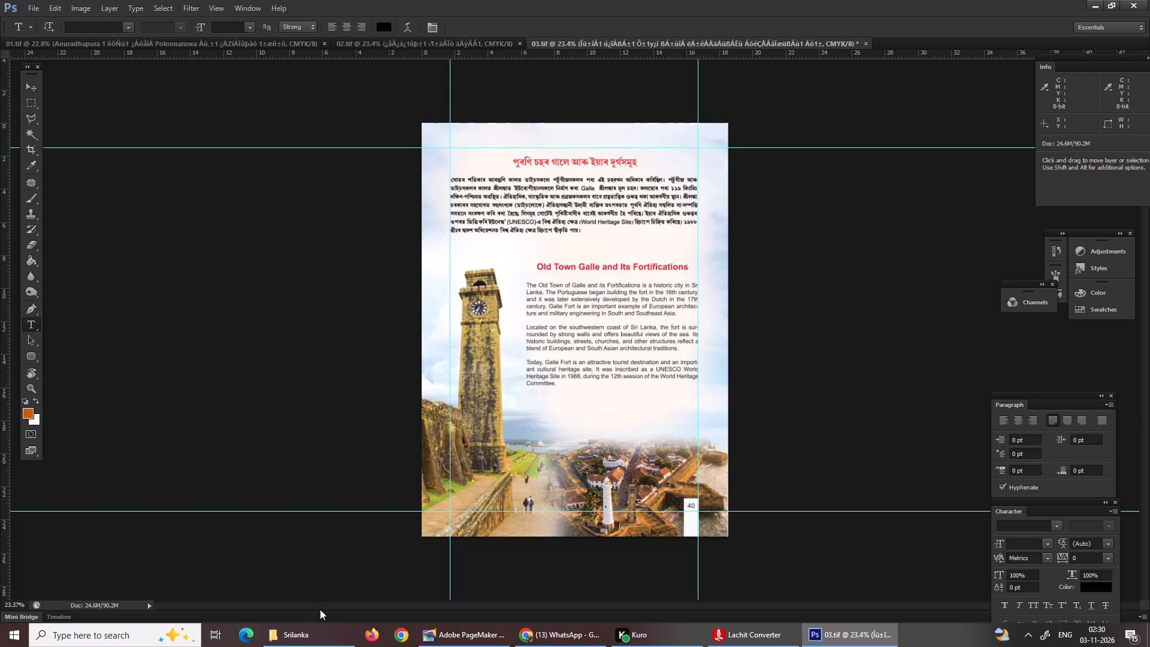
pyautogui.hotkey('ctrl', 's')
# Switch to the Srilanka folder in File Explorer and open image 04 with Adobe Photoshop CS6.
pyautogui.click(287, 642)
pyautogui.rightClick(367, 182)
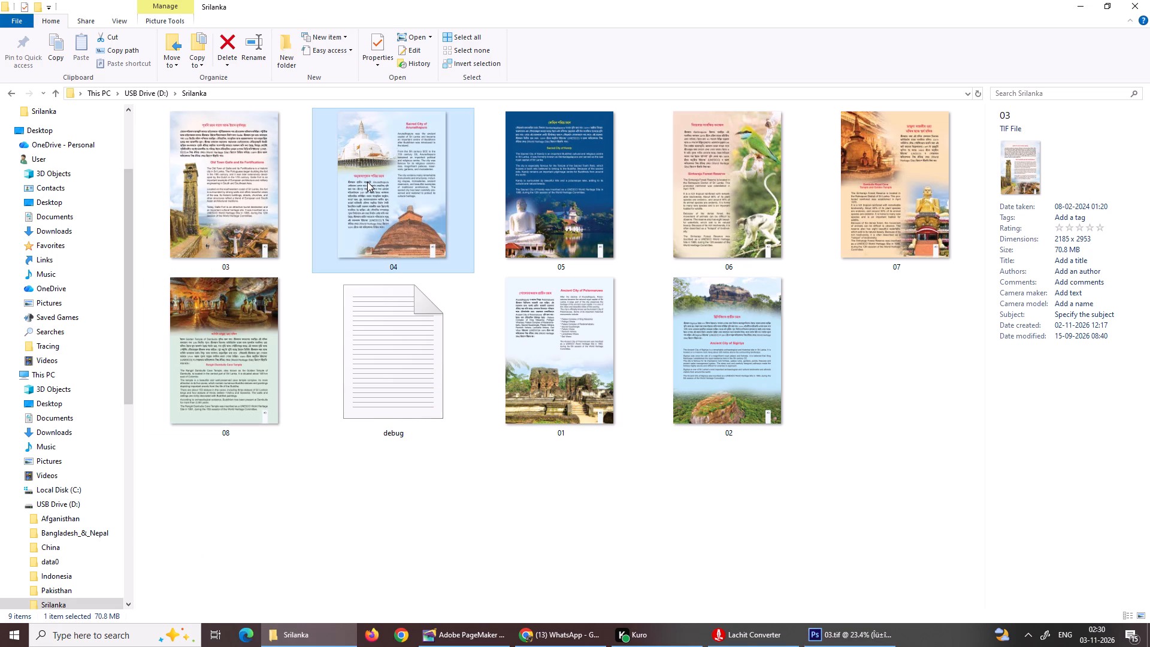
pyautogui.rightClick(368, 180)
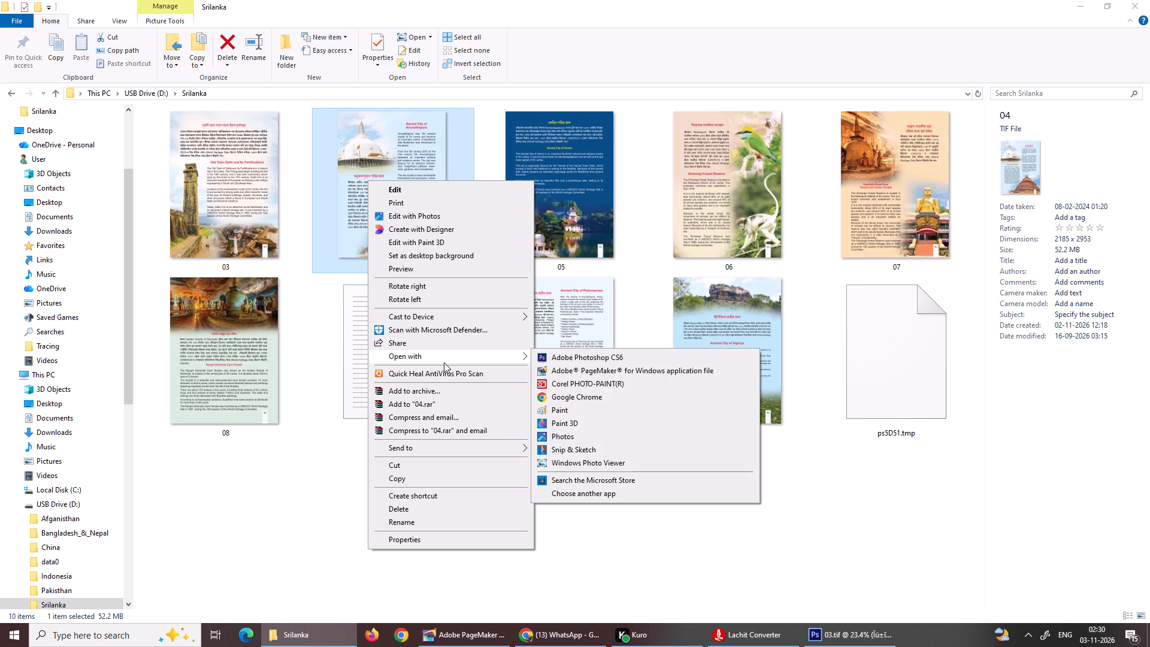
pyautogui.click(553, 356)
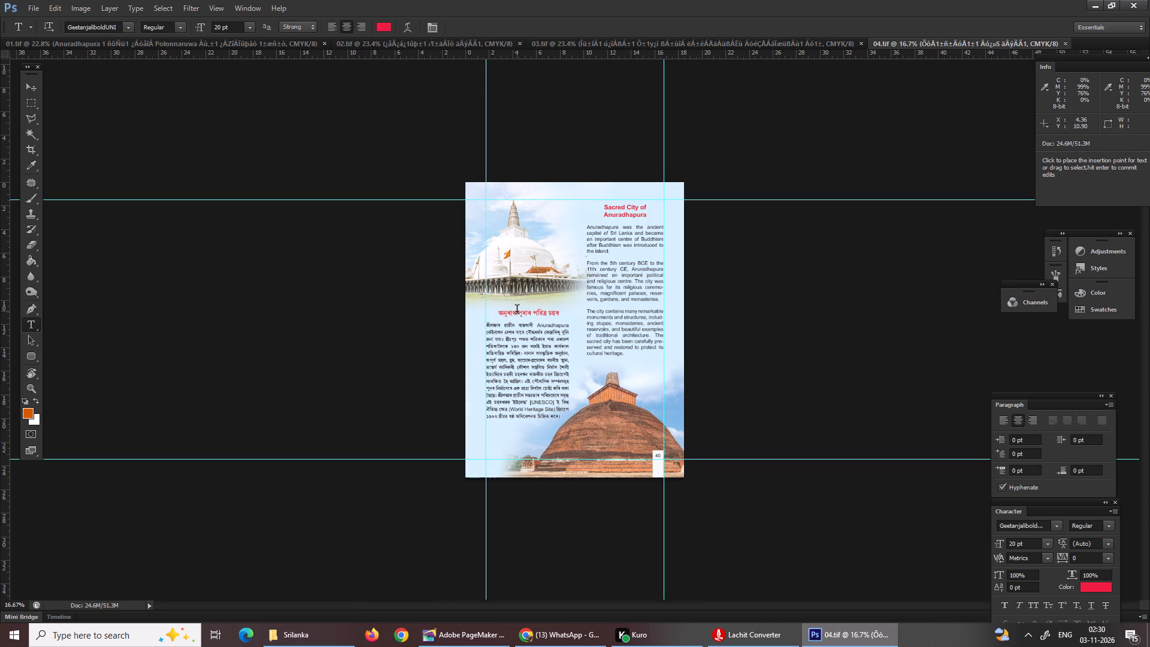
# Set the red Assamese heading below the white stupa photo to a font size of 20 pt.
pyautogui.hotkey('ctrl', '=')
pyautogui.hotkey('ctrl', '=')
pyautogui.hotkey('ctrl', '=')
pyautogui.hotkey('ctrl', '=')
pyautogui.scroll(1, 517, 311)
pyautogui.scroll(-3, 517, 311)
pyautogui.scroll(3, 517, 311)
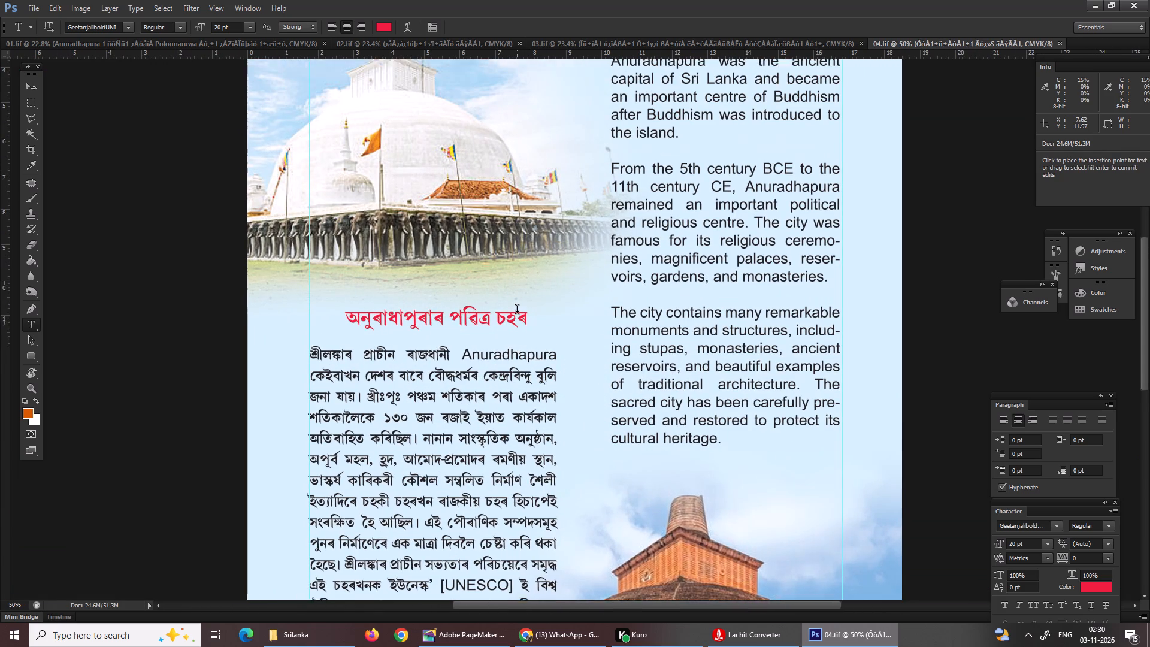
pyautogui.scroll(20, 517, 311)
pyautogui.scroll(4, 517, 311)
pyautogui.scroll(-1, 532, 298)
pyautogui.scroll(2, 532, 298)
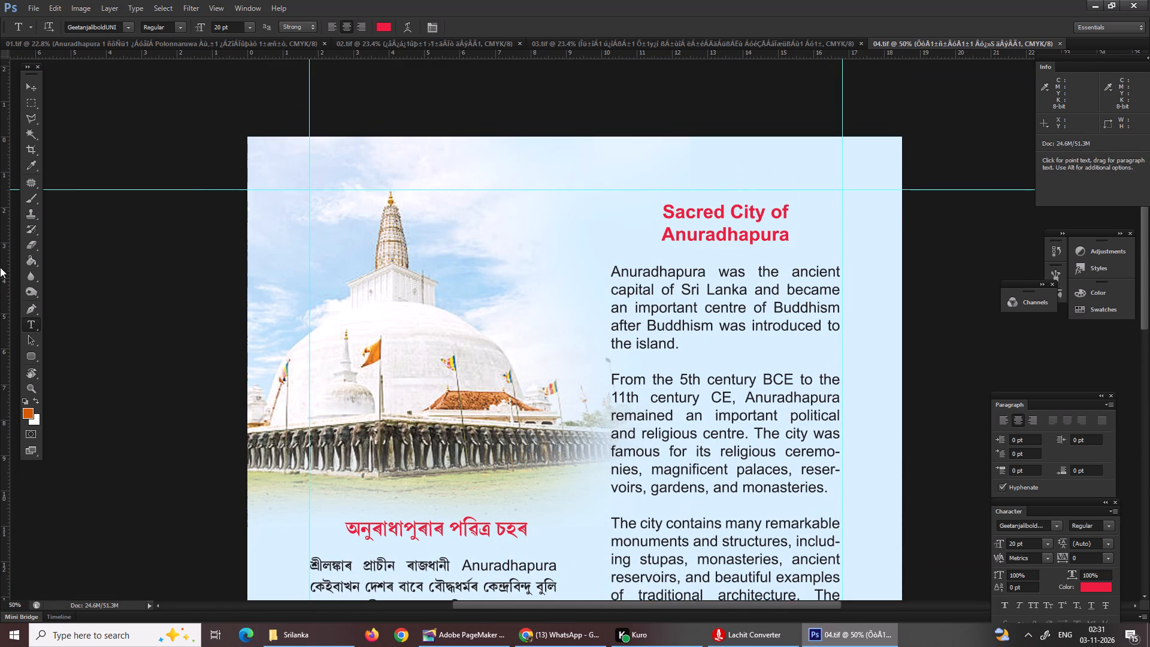
pyautogui.click(31, 88)
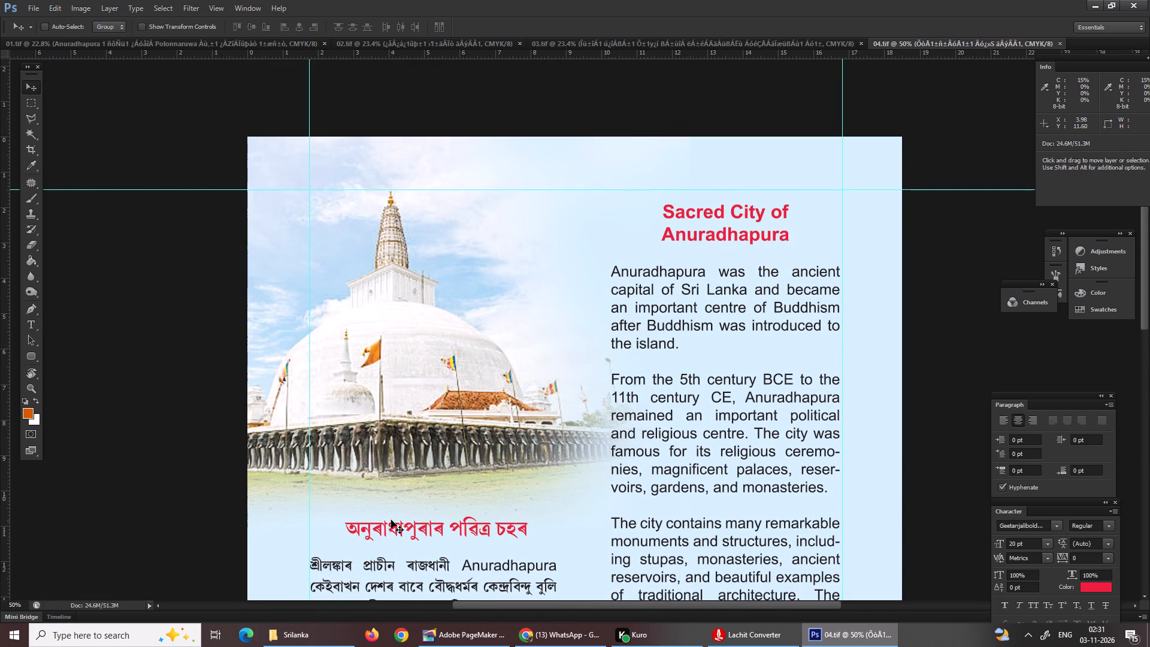
pyautogui.rightClick(391, 525)
pyautogui.click(417, 530)
pyautogui.moveTo(1028, 546); pyautogui.dragTo(961, 548)
pyautogui.press('1')
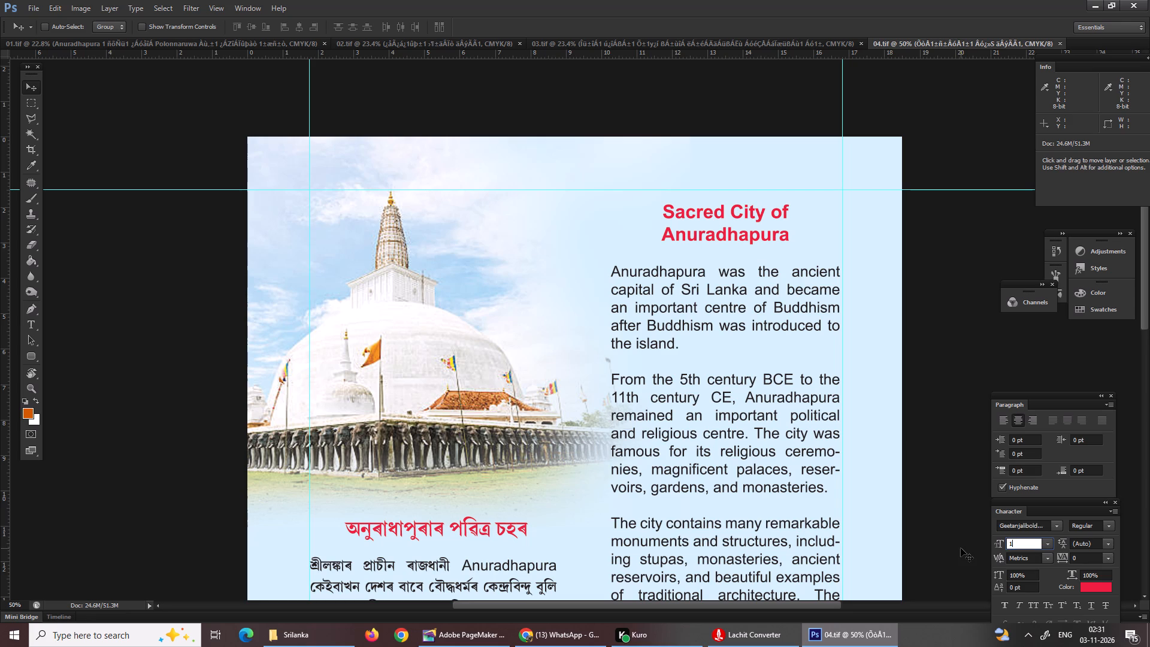
pyautogui.press('BackSpace')
pyautogui.press('2')
pyautogui.press('0')
pyautogui.press('Return')
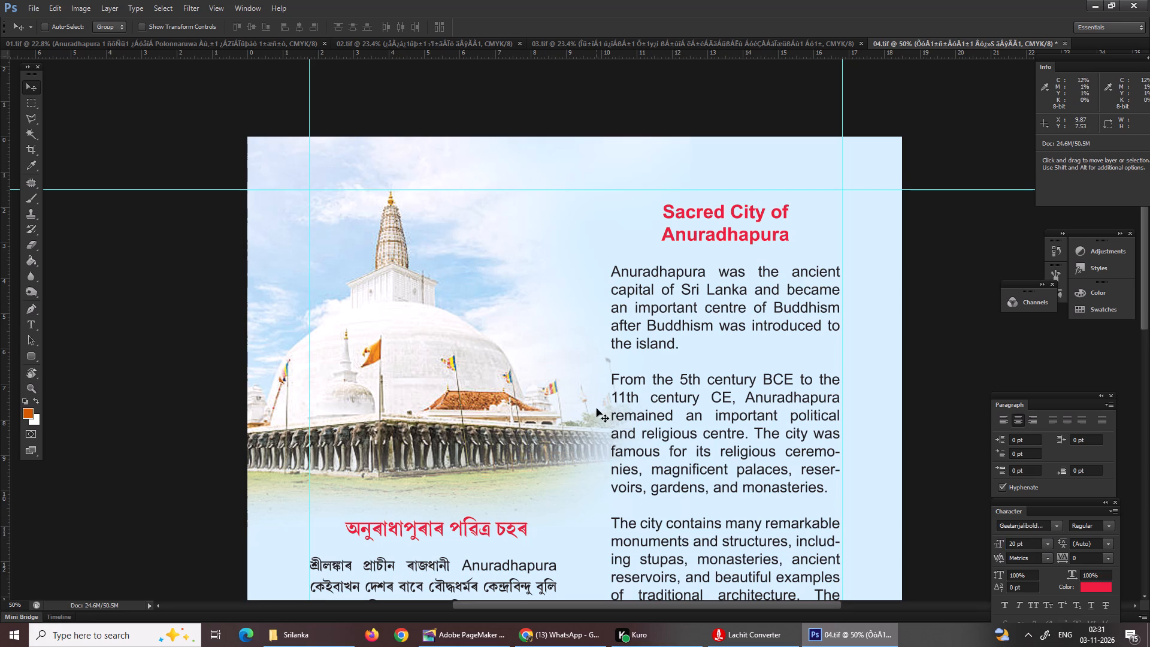
# Set the Assamese body paragraph below the red Assamese heading to a font size of 12 pt.
pyautogui.scroll(1, 597, 409)
pyautogui.scroll(-2, 597, 409)
pyautogui.scroll(1, 597, 409)
pyautogui.scroll(-12, 597, 409)
pyautogui.rightClick(338, 501)
pyautogui.click(362, 504)
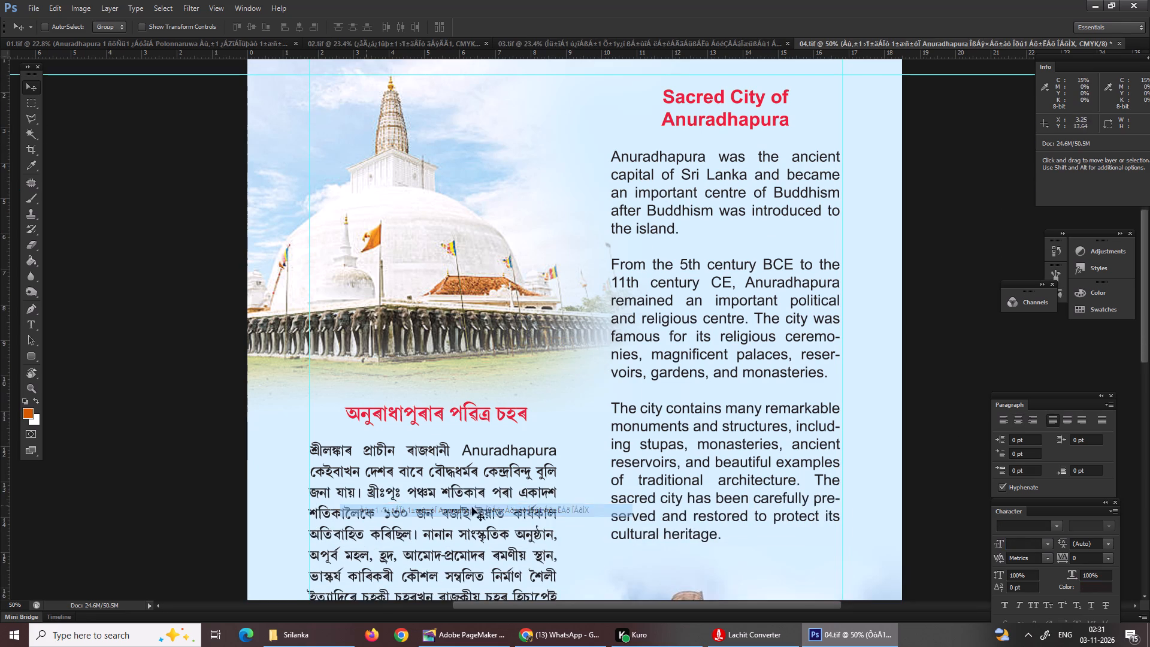
pyautogui.click(1024, 546)
pyautogui.write('12')
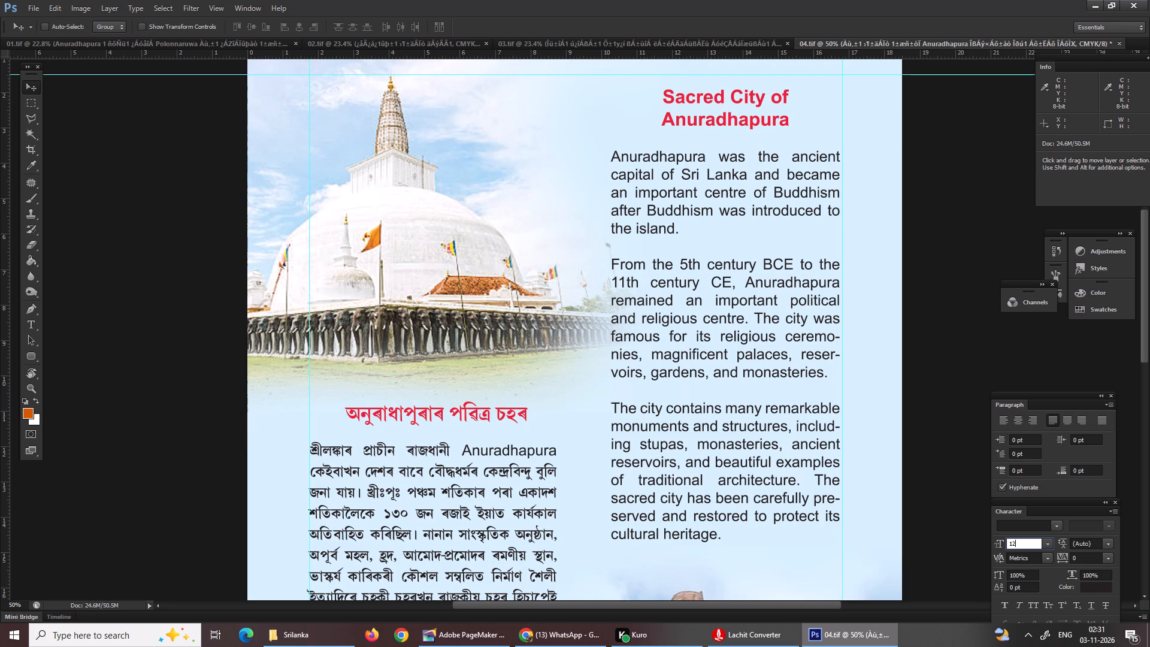
pyautogui.press('Return')
# Examine the resized Assamese paragraph and the layout of the text and photos around it.
pyautogui.scroll(-3, 523, 479)
pyautogui.scroll(1, 523, 474)
pyautogui.scroll(-2, 523, 474)
pyautogui.scroll(1, 524, 474)
pyautogui.scroll(-1, 524, 474)
pyautogui.scroll(3, 524, 474)
pyautogui.scroll(-6, 524, 474)
pyautogui.scroll(2, 529, 468)
pyautogui.scroll(-8, 529, 468)
pyautogui.scroll(2, 529, 468)
pyautogui.scroll(-2, 529, 468)
pyautogui.scroll(2, 536, 464)
pyautogui.scroll(-1, 536, 464)
pyautogui.scroll(2, 536, 464)
pyautogui.scroll(-1, 537, 464)
pyautogui.scroll(2, 537, 464)
pyautogui.scroll(-2, 537, 464)
pyautogui.scroll(4, 555, 425)
pyautogui.scroll(-1, 555, 425)
pyautogui.scroll(10, 555, 425)
pyautogui.scroll(-1, 555, 425)
pyautogui.scroll(2, 555, 425)
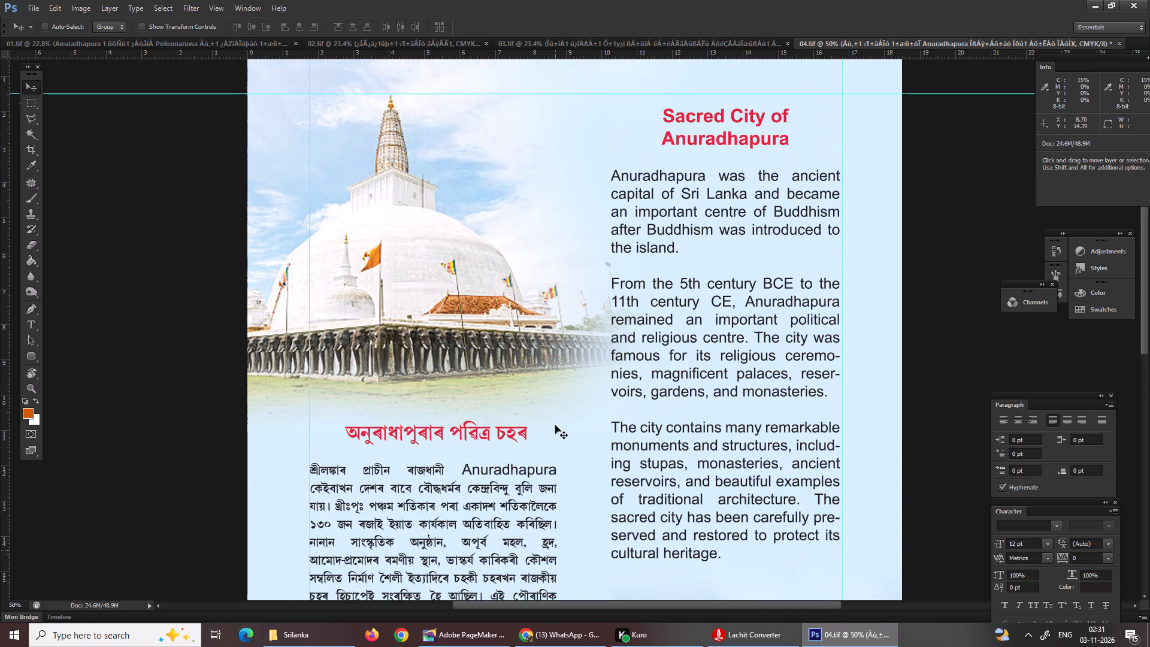
# Set all three English body paragraphs below the heading "Sacred City of Anuradhapura" to a font size of 10 pt.
pyautogui.scroll(3, 555, 425)
pyautogui.rightClick(705, 197)
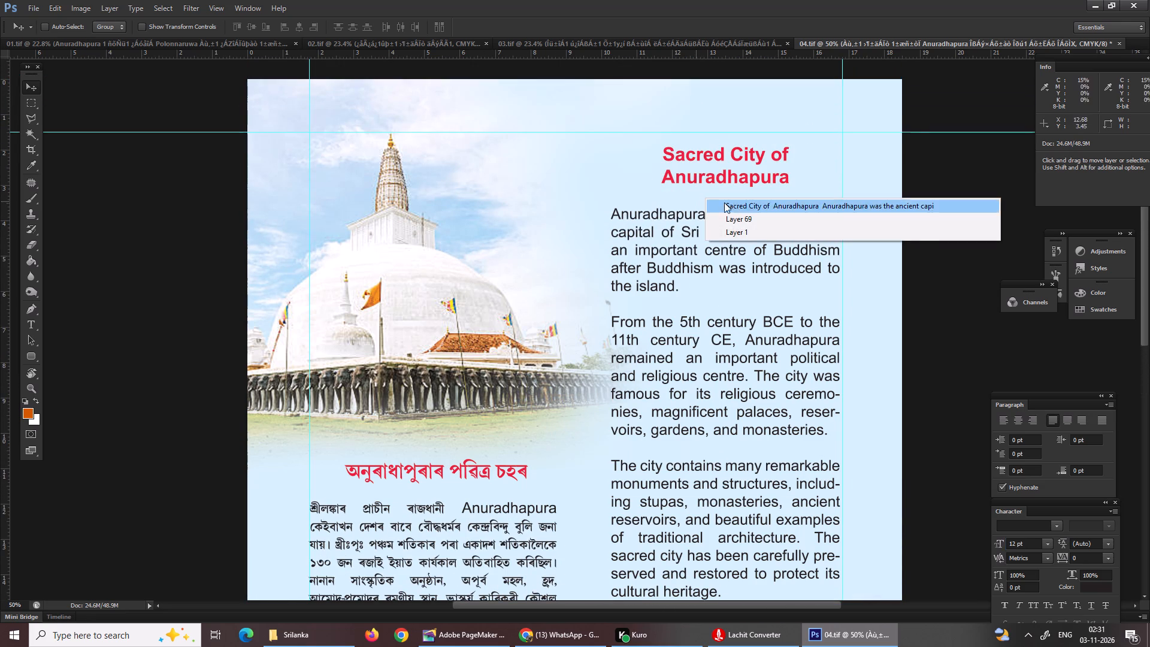
pyautogui.click(737, 205)
pyautogui.press('t')
pyautogui.moveTo(666, 161); pyautogui.dragTo(677, 186)
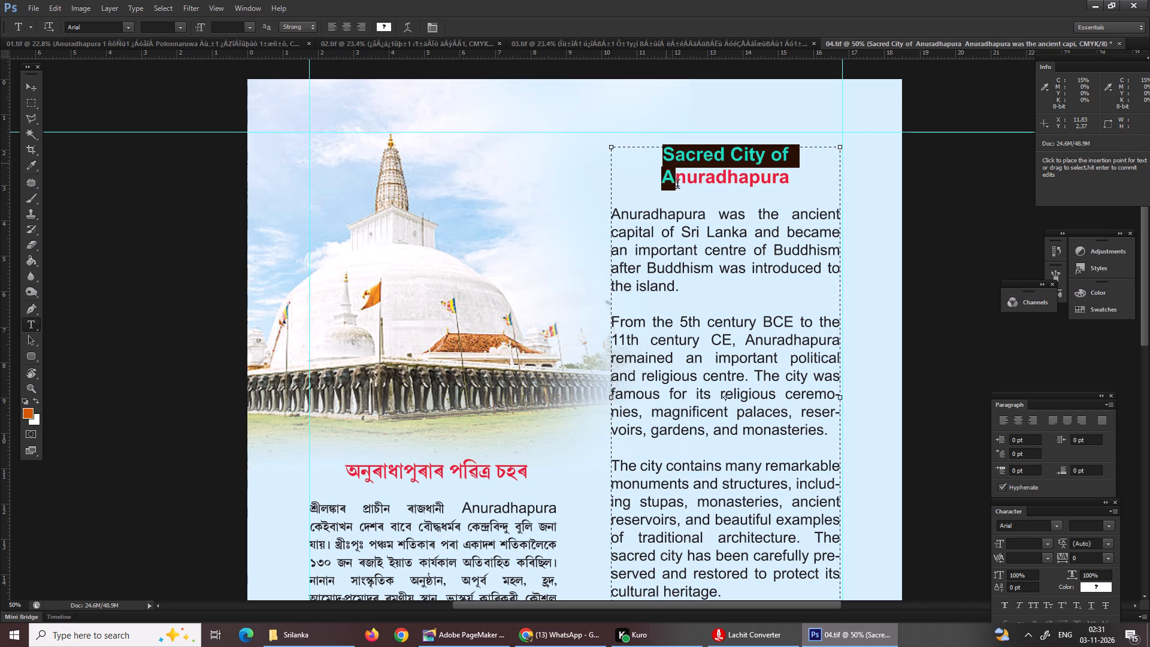
pyautogui.moveTo(677, 186); pyautogui.dragTo(776, 174)
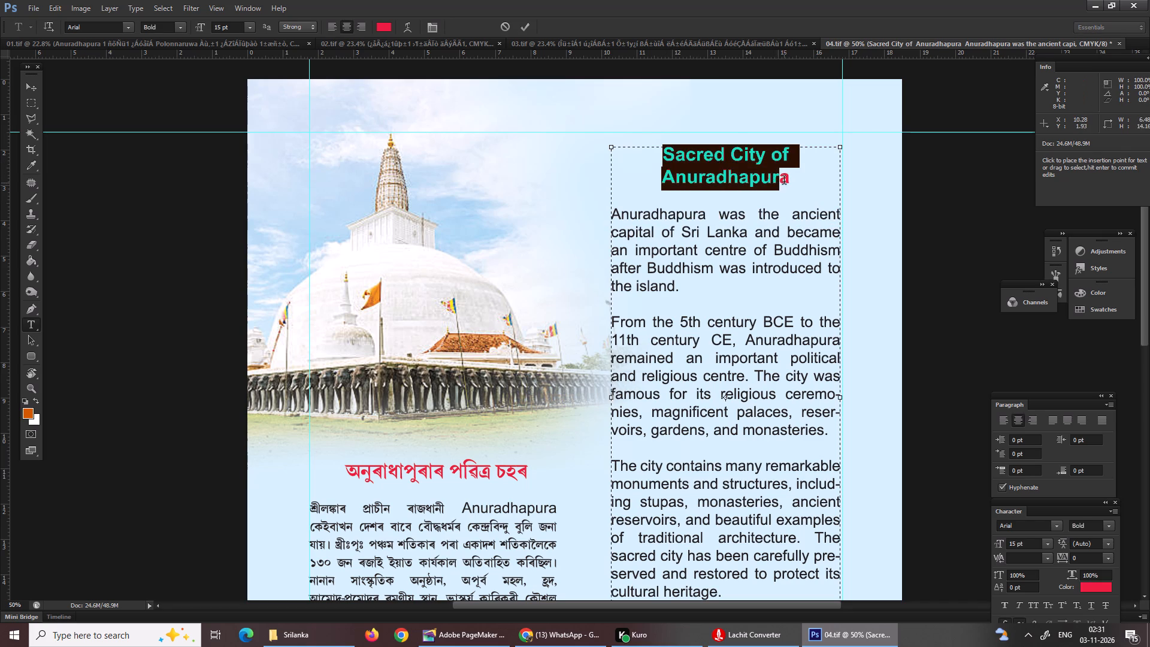
pyautogui.click(779, 188)
pyautogui.moveTo(616, 212); pyautogui.dragTo(747, 362)
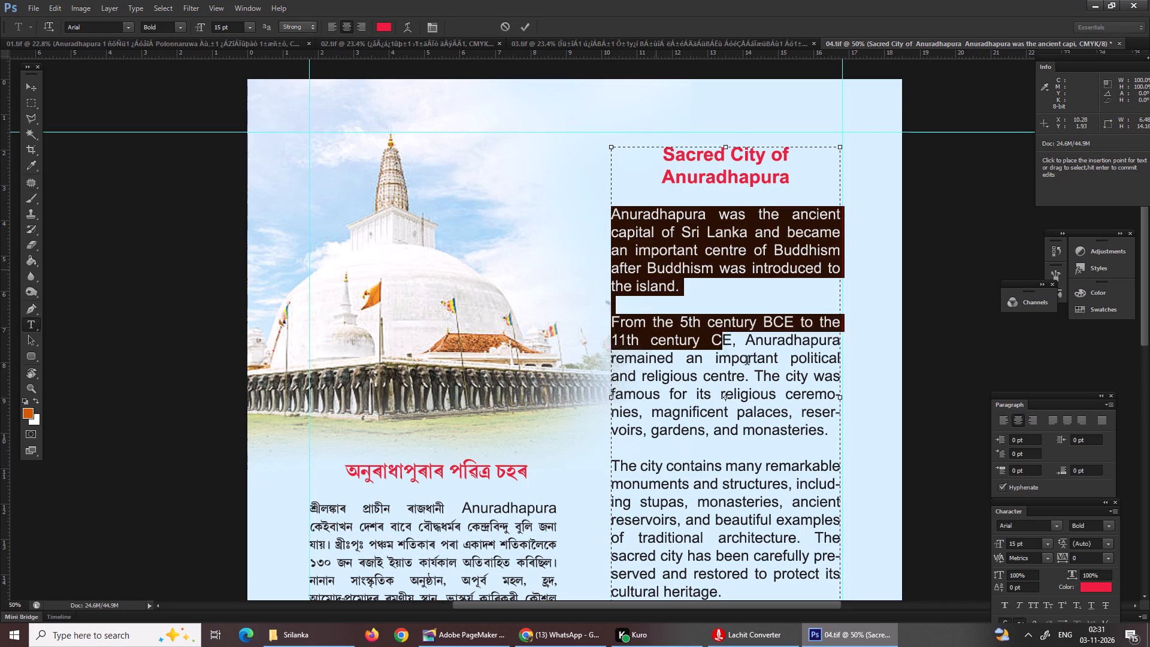
pyautogui.moveTo(747, 362); pyautogui.dragTo(886, 563)
pyautogui.scroll(-6, 886, 558)
pyautogui.scroll(-2, 566, 219)
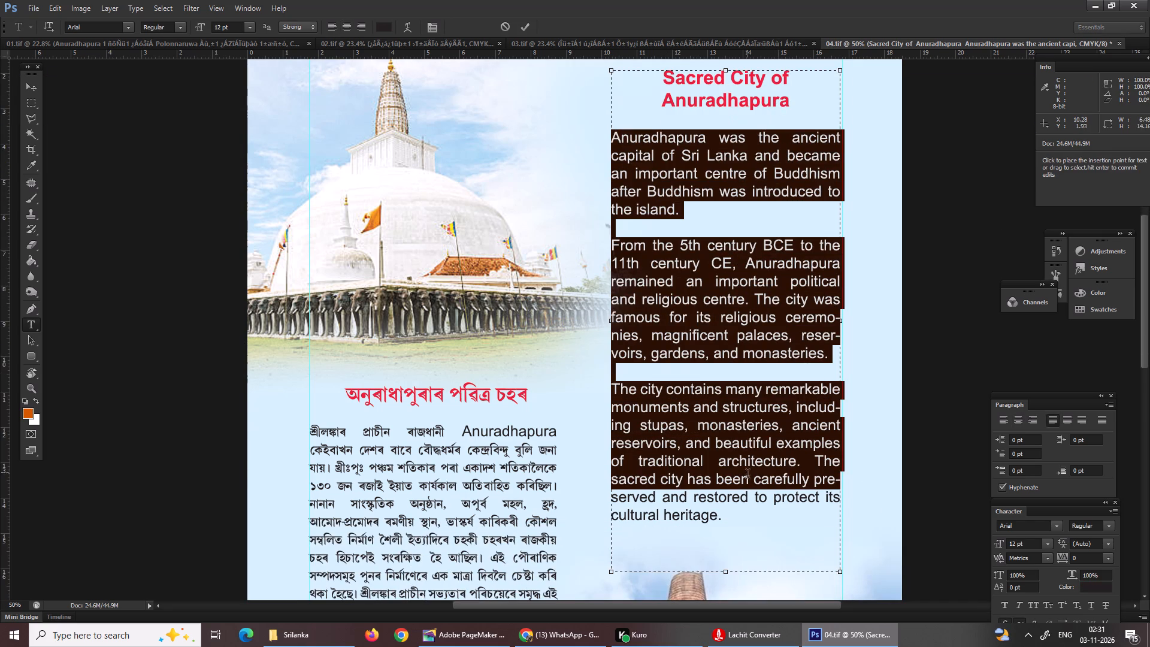
pyautogui.keyDown('shift'); pyautogui.click(739, 522); pyautogui.keyUp('shift')
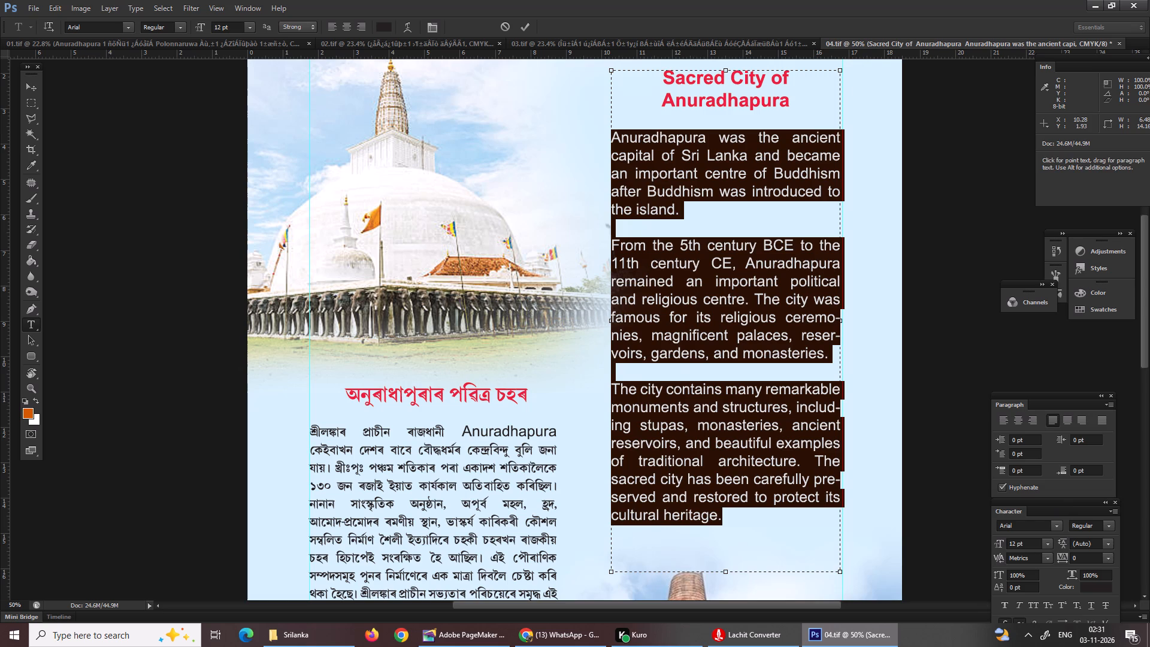
pyautogui.moveTo(1033, 543); pyautogui.dragTo(951, 557)
pyautogui.write('10')
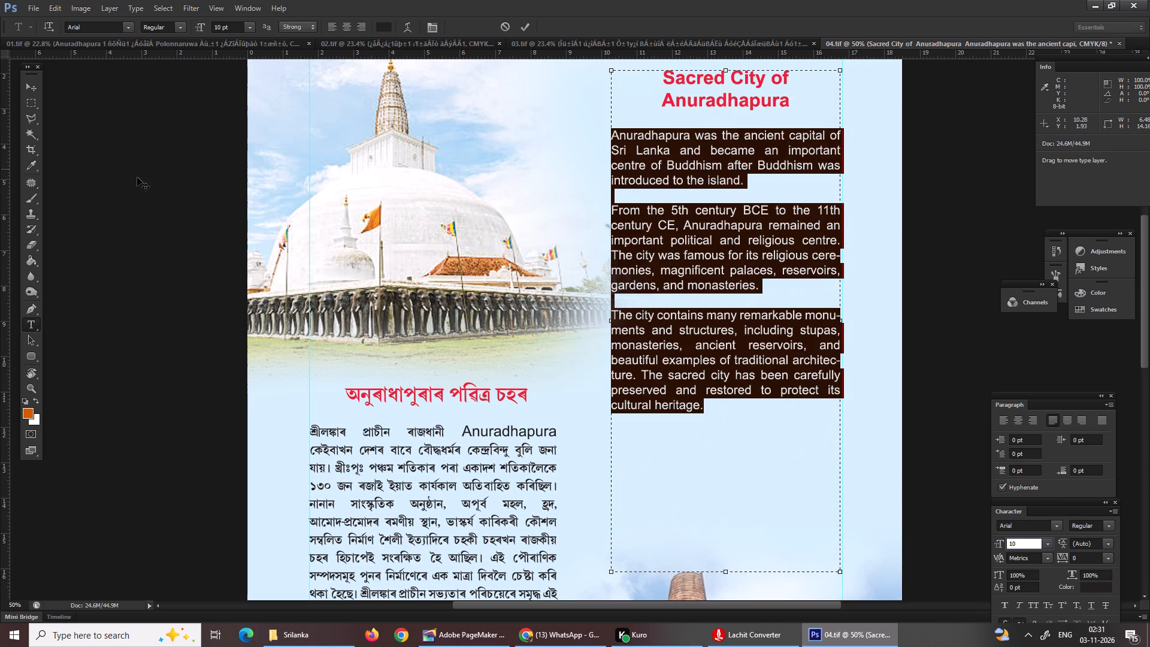
pyautogui.press('Return')
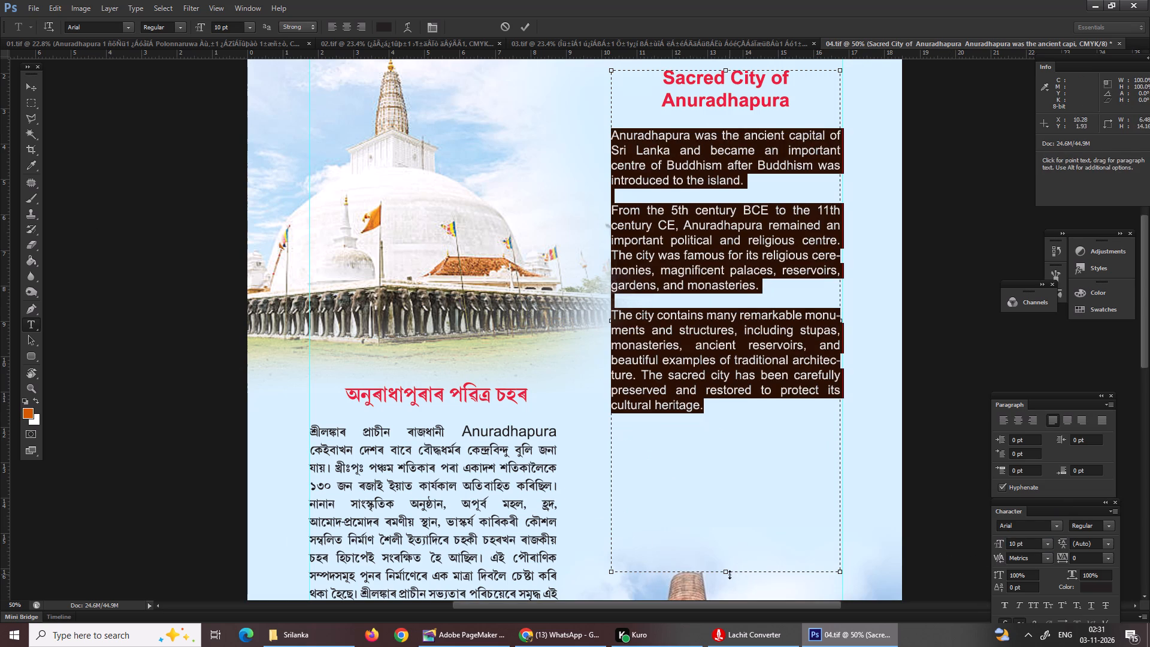
# Shorten the English text box from its bottom edge to a height of about 10.3 cm, just below the last paragraph.
pyautogui.moveTo(729, 575); pyautogui.dragTo(736, 438)
pyautogui.press('Return')
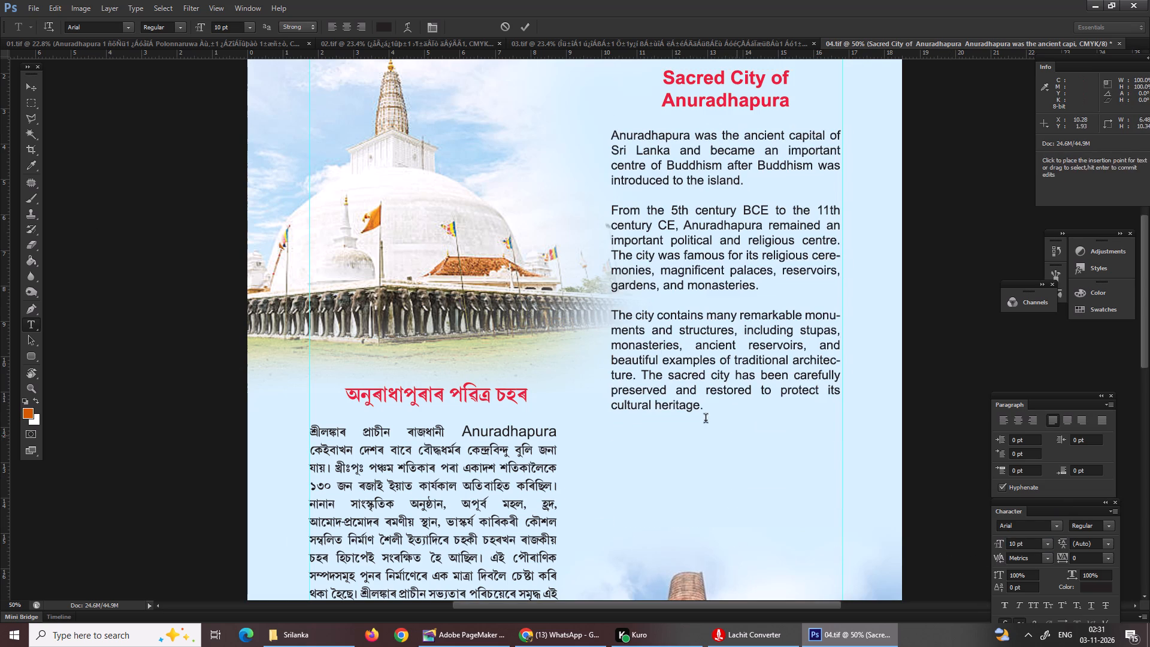
# Set the English word "Anuradhapura" in the first line of the Assamese paragraph to a font size of 10 pt.
pyautogui.scroll(-1, 573, 412)
pyautogui.scroll(4, 573, 412)
pyautogui.scroll(-7, 576, 415)
pyautogui.scroll(2, 574, 395)
pyautogui.scroll(-4, 575, 395)
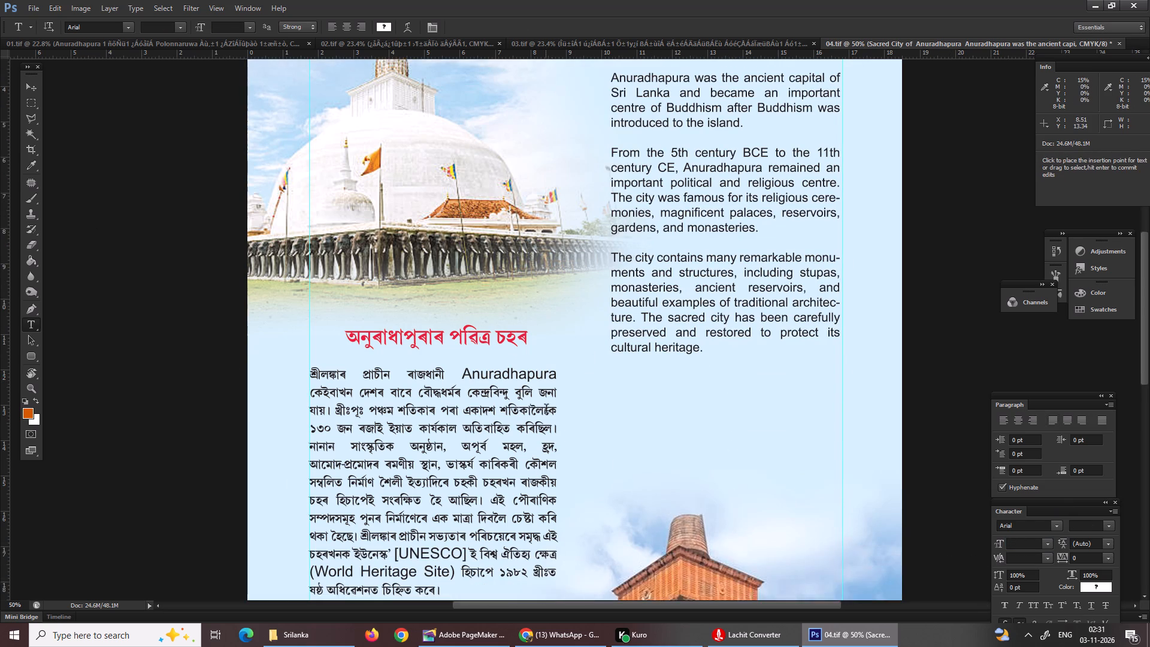
pyautogui.scroll(1, 546, 410)
pyautogui.scroll(-4, 546, 410)
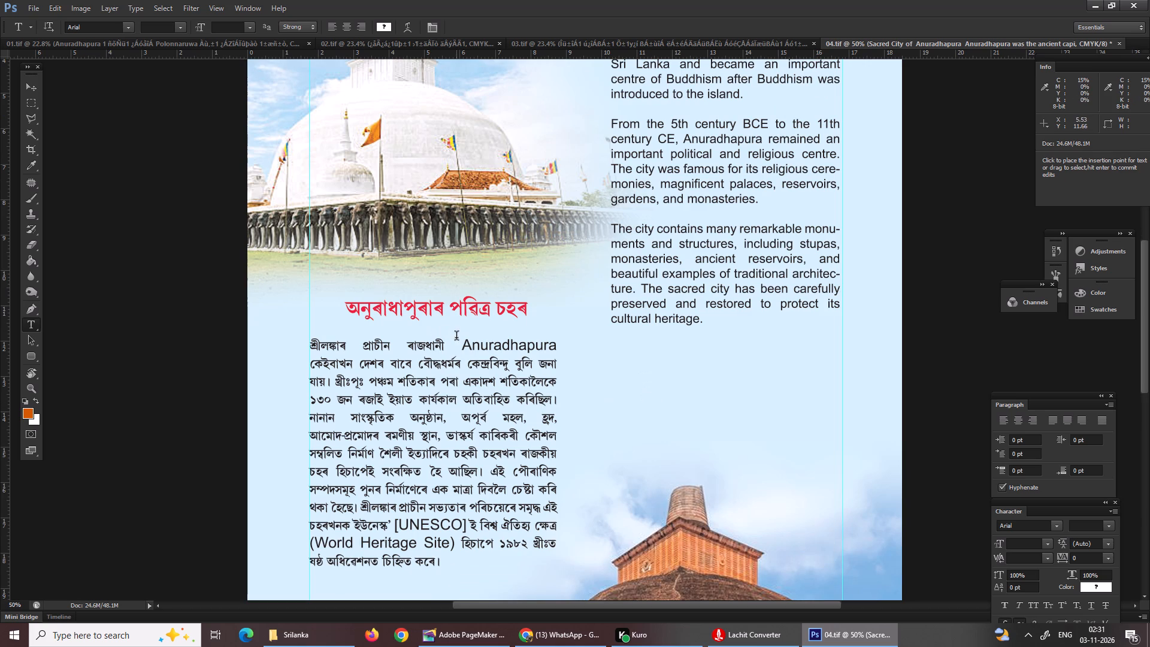
pyautogui.moveTo(456, 337); pyautogui.dragTo(583, 349)
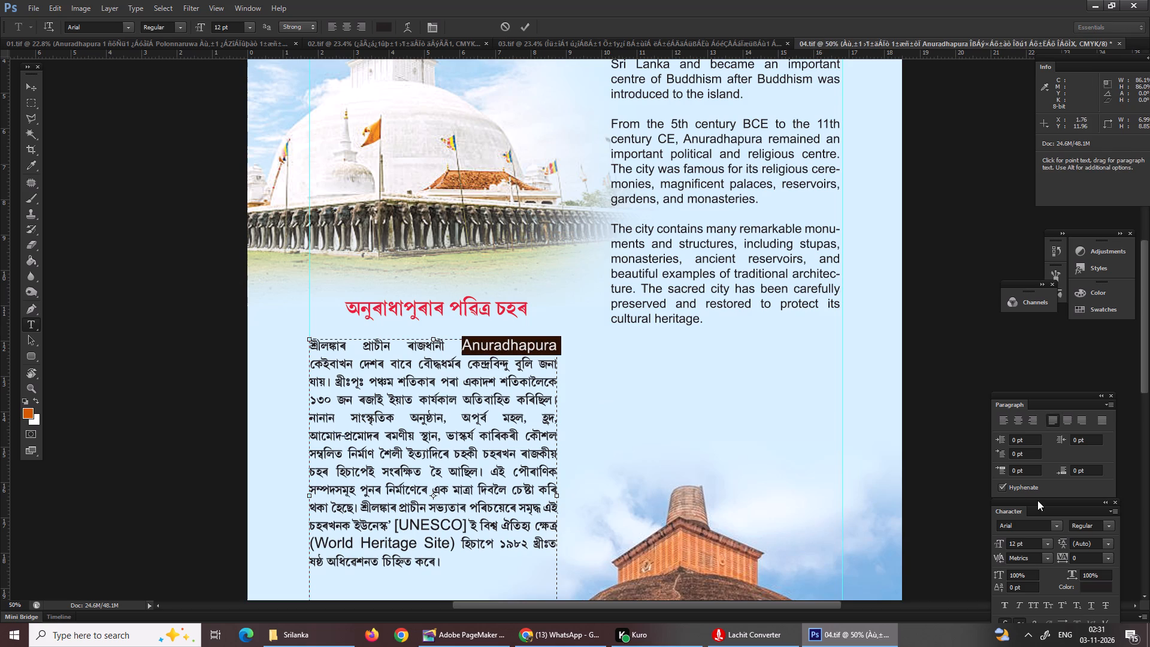
pyautogui.moveTo(1034, 548); pyautogui.dragTo(951, 558)
pyautogui.write('10')
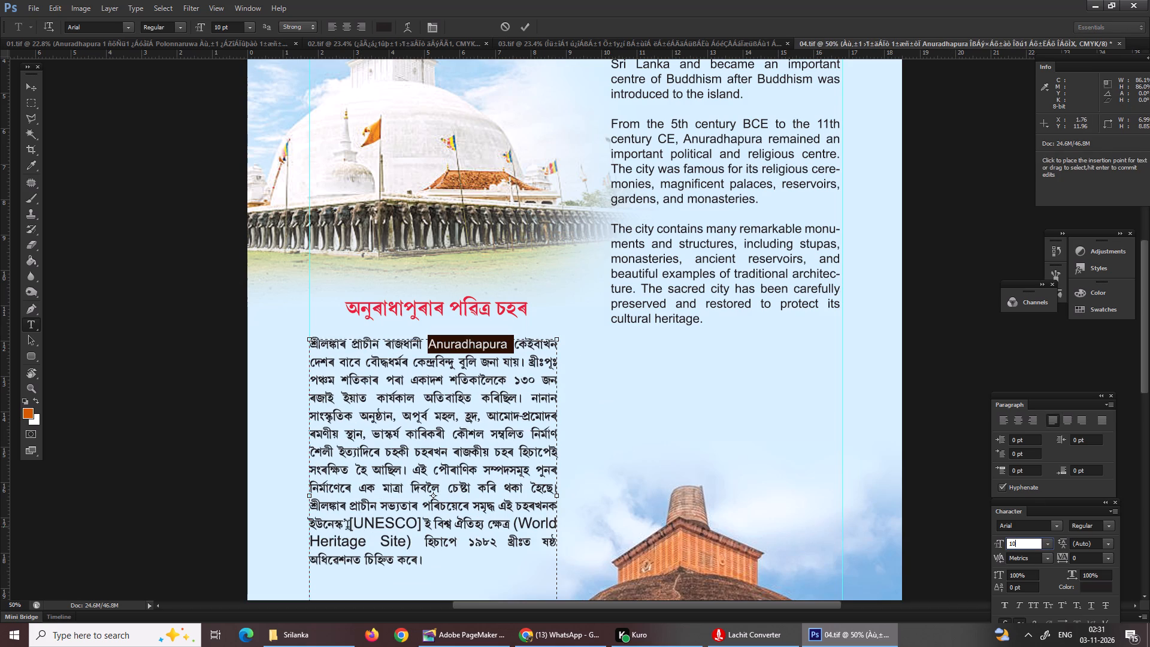
# Set the English texts "[UNESCO]" and "(World Heritage Site)" in the Assamese paragraph to a font size of 10 pt.
pyautogui.moveTo(347, 527); pyautogui.dragTo(420, 524)
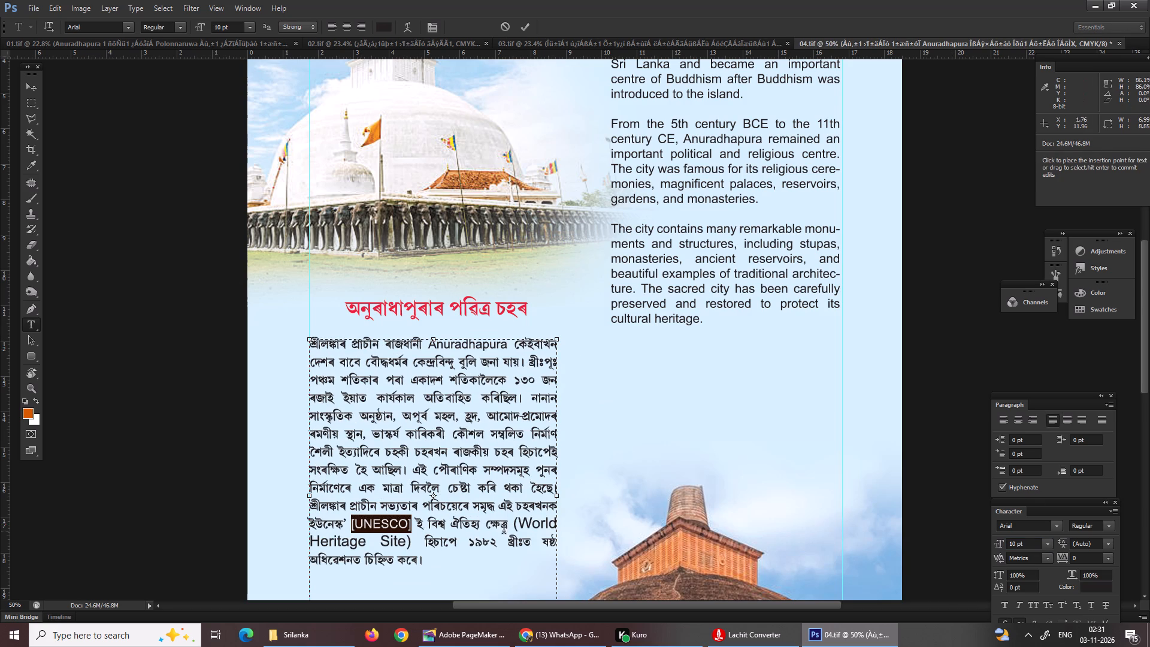
pyautogui.moveTo(515, 527); pyautogui.dragTo(410, 548)
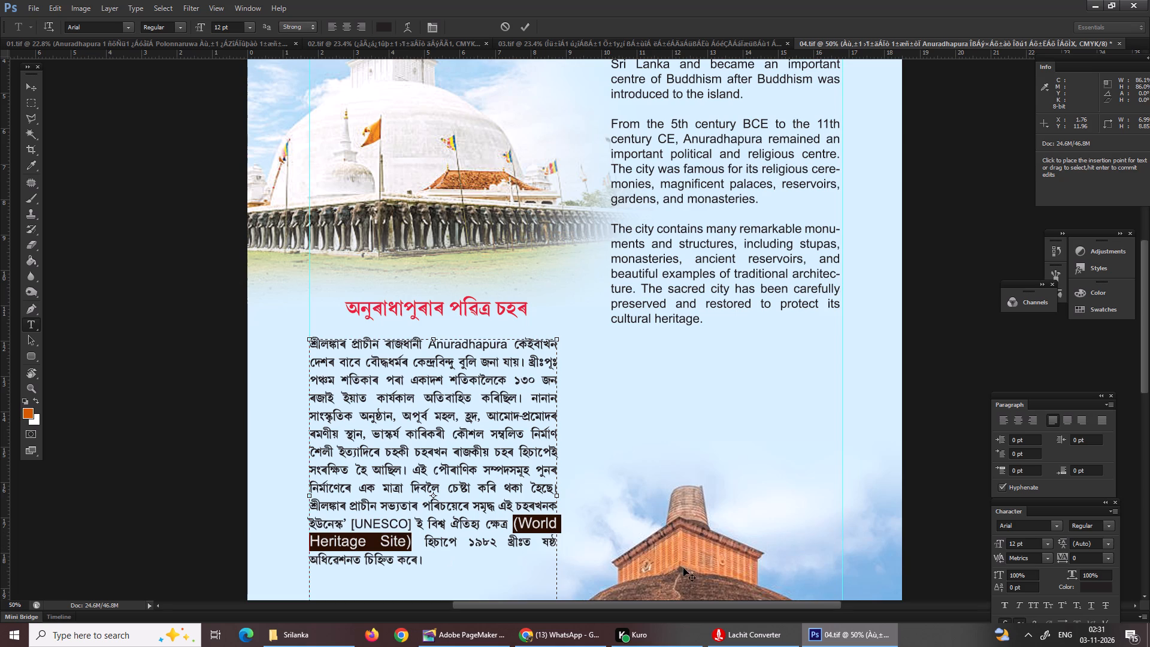
pyautogui.moveTo(1029, 545); pyautogui.dragTo(966, 548)
pyautogui.write('10')
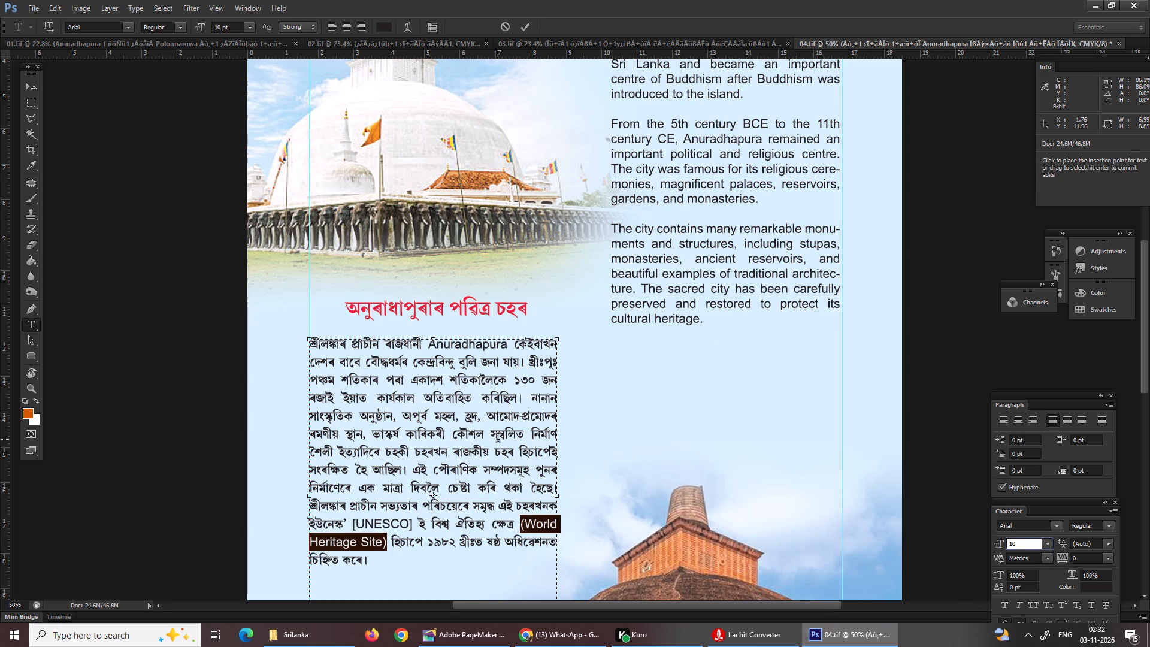
pyautogui.press('Return')
# Copy the hyphen from the compound word in the Assamese paragraph's fifth line and paste it at the end of the sixth line.
pyautogui.scroll(1, 497, 440)
pyautogui.click(427, 476)
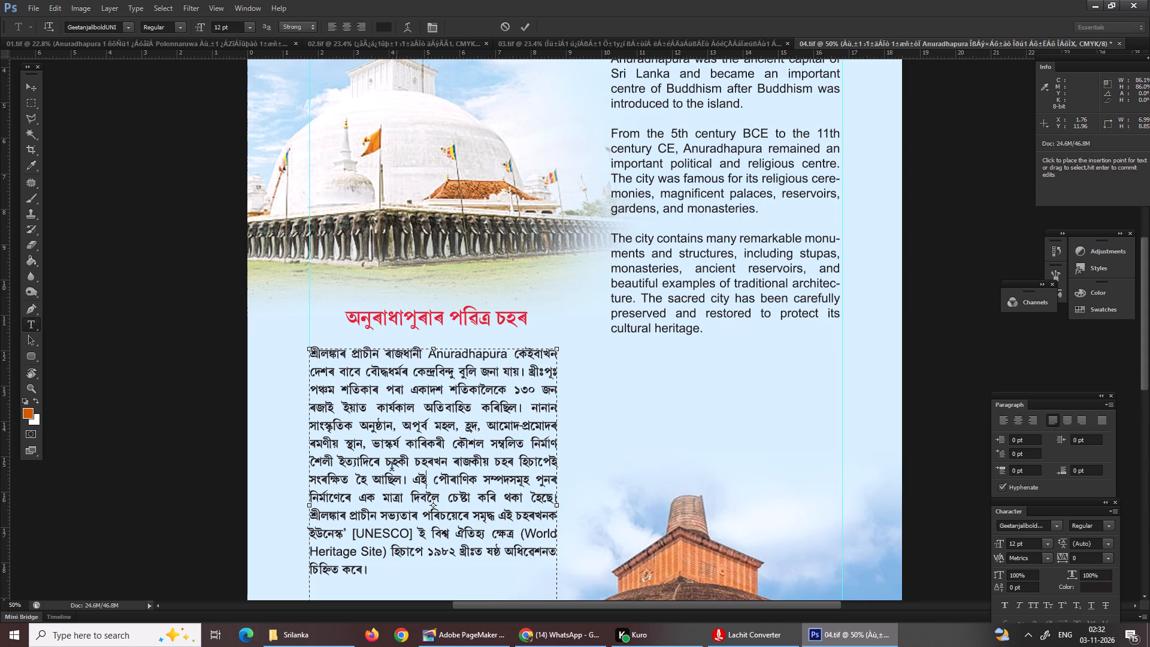
pyautogui.click(520, 428)
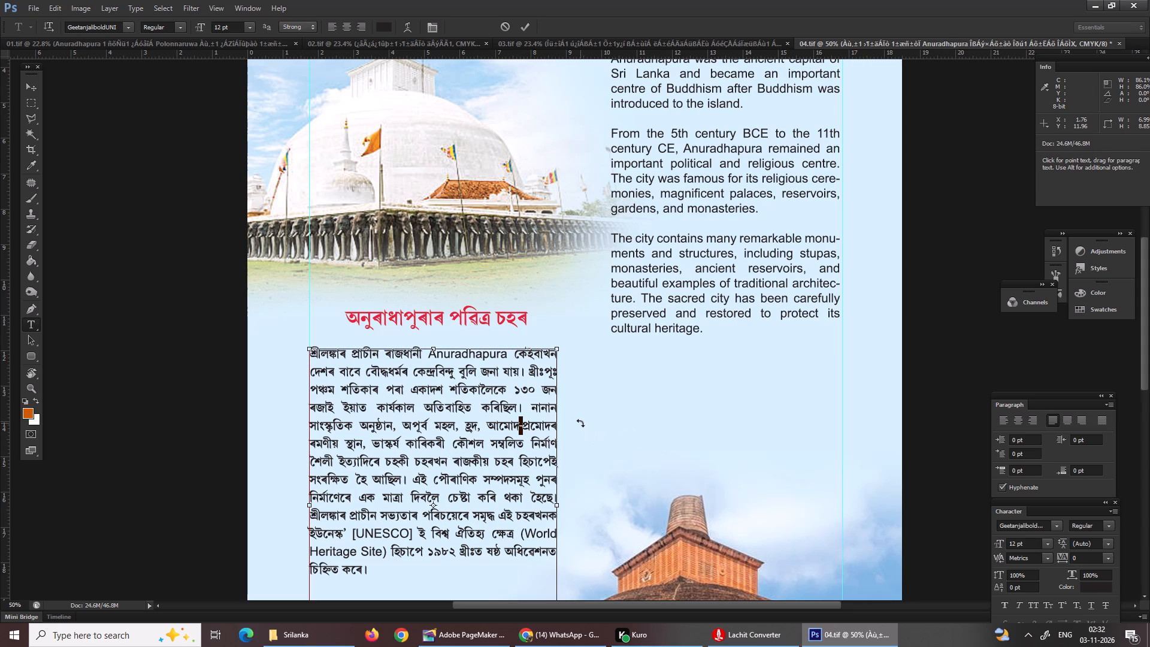
pyautogui.hotkey('ctrl', 'c')
pyautogui.hotkey('ctrl', 'c')
pyautogui.hotkey('ctrl', 'c')
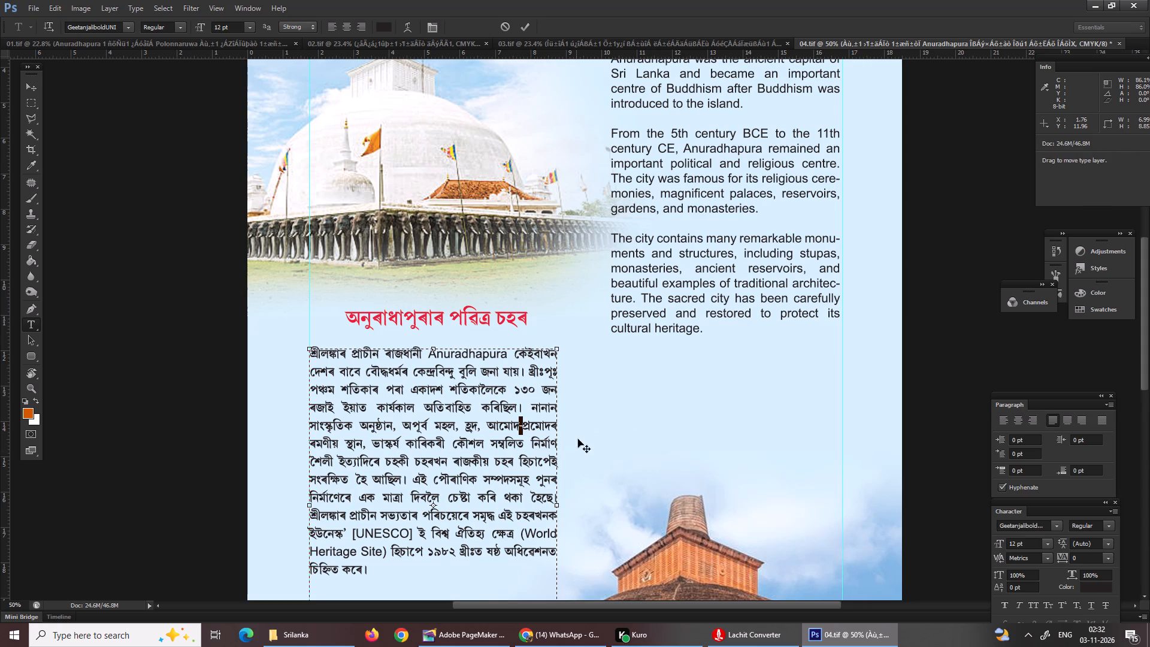
pyautogui.click(558, 444)
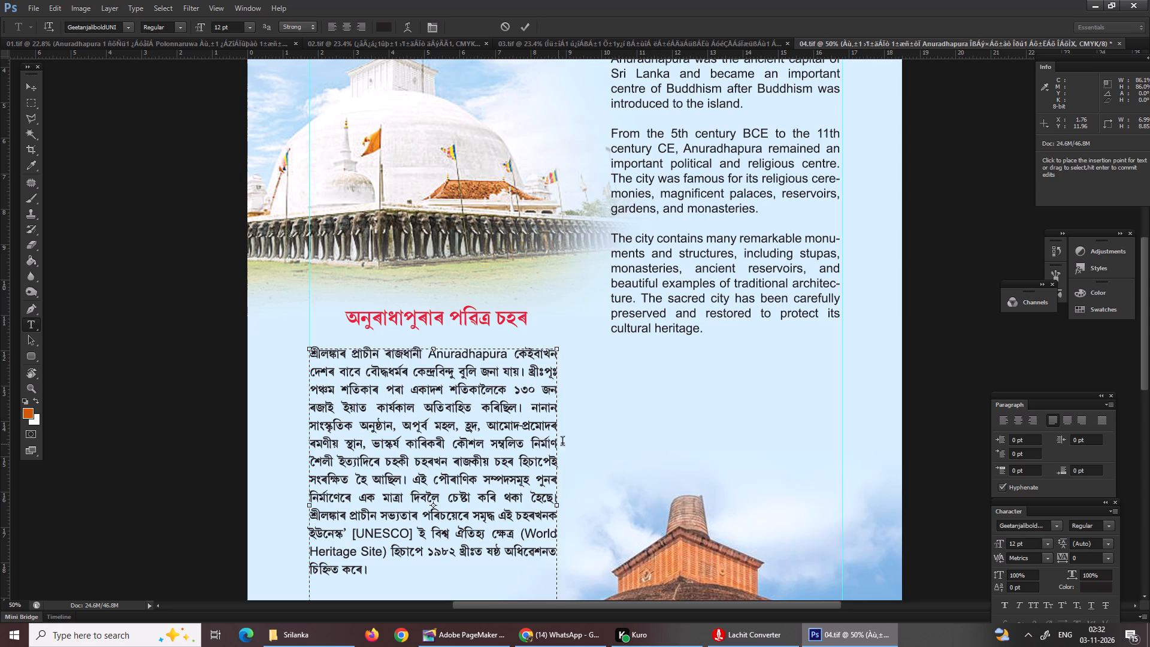
pyautogui.hotkey('ctrl', 'v')
# Shorten the Assamese text box from its bottom edge to a height of about 6.7 cm, just below the last line.
pyautogui.scroll(-5, 503, 476)
pyautogui.scroll(-3, 410, 406)
pyautogui.scroll(2, 411, 407)
pyautogui.scroll(-2, 410, 410)
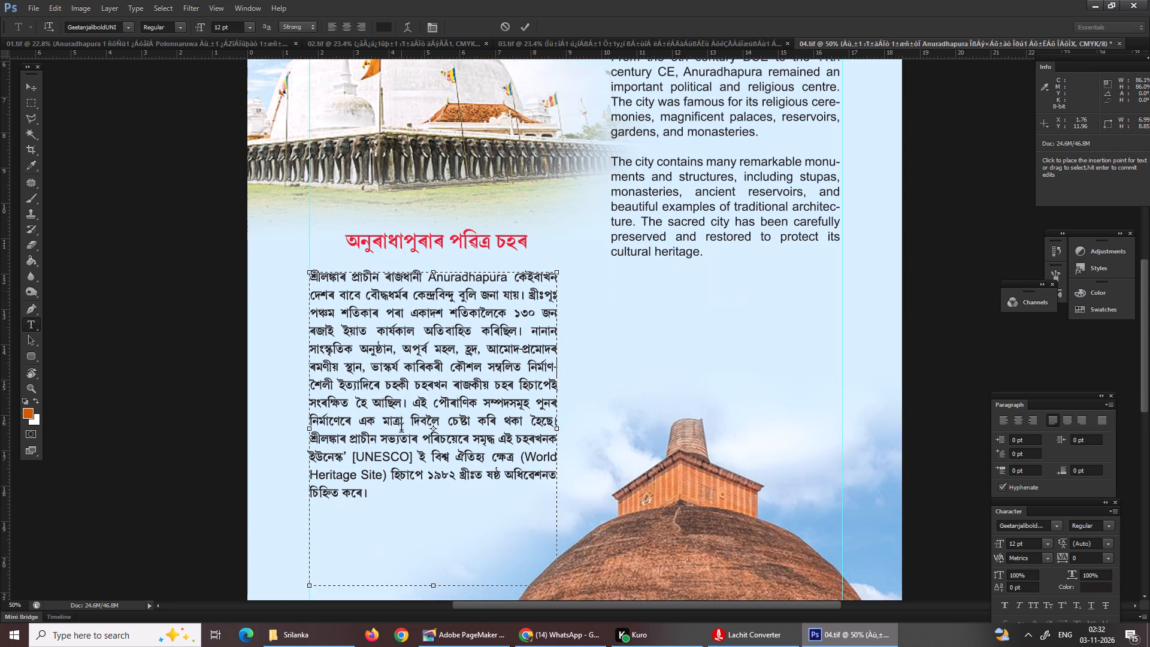
pyautogui.scroll(-4, 401, 430)
pyautogui.moveTo(432, 546); pyautogui.dragTo(431, 485)
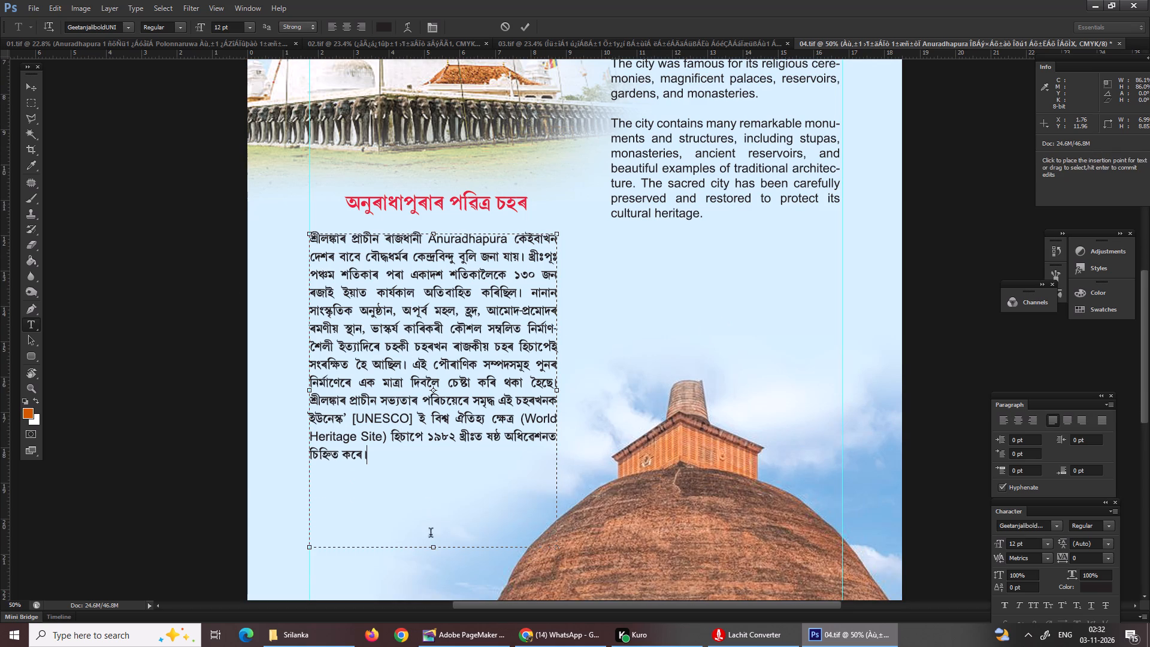
pyautogui.moveTo(434, 551); pyautogui.dragTo(436, 475)
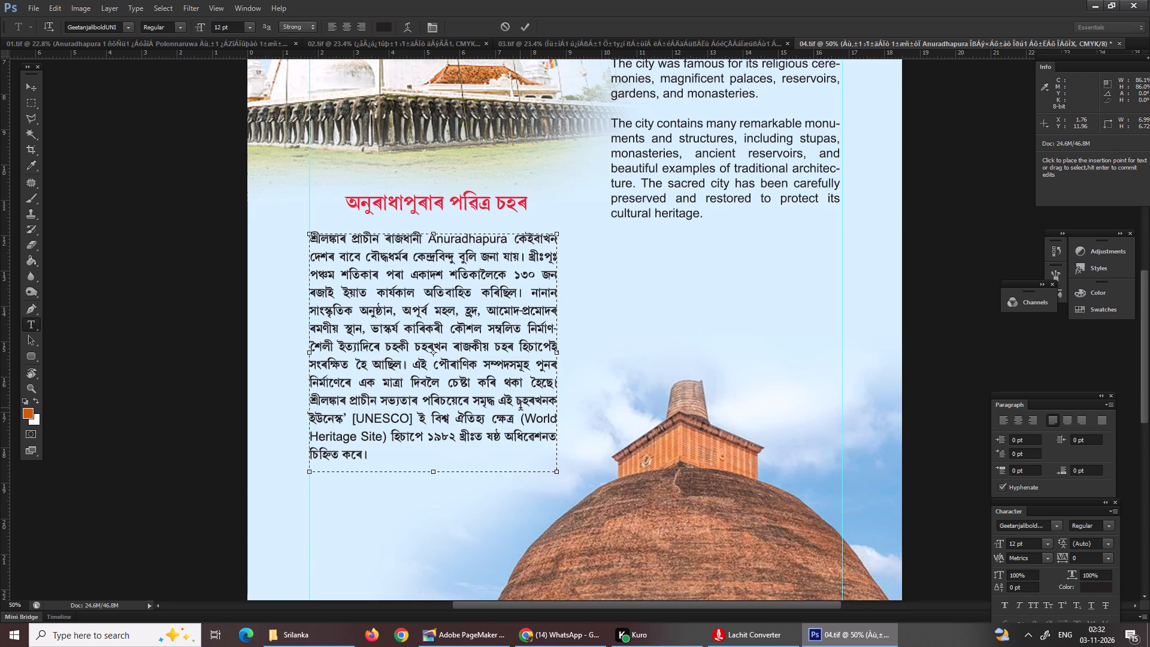
# Replace the square brackets around "UNESCO" with round ones copied from "(World Heritage Site)" in the Assamese paragraph.
pyautogui.moveTo(520, 416); pyautogui.dragTo(523, 424)
pyautogui.hotkey('ctrl', 'c')
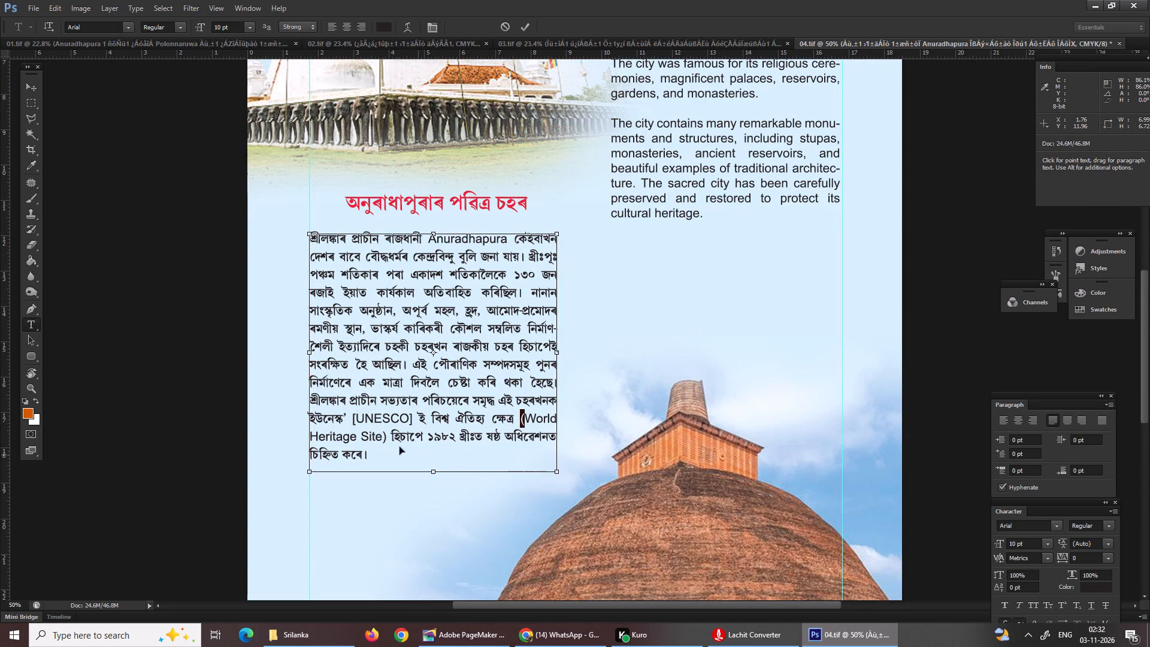
pyautogui.hotkey('ctrl', 'c')
pyautogui.moveTo(356, 415); pyautogui.dragTo(350, 418)
pyautogui.hotkey('ctrl', 'v')
pyautogui.moveTo(385, 438); pyautogui.dragTo(382, 444)
pyautogui.hotkey('ctrl', 'c')
pyautogui.moveTo(412, 416); pyautogui.dragTo(407, 414)
pyautogui.hotkey('ctrl', 'v')
pyautogui.press('Return')
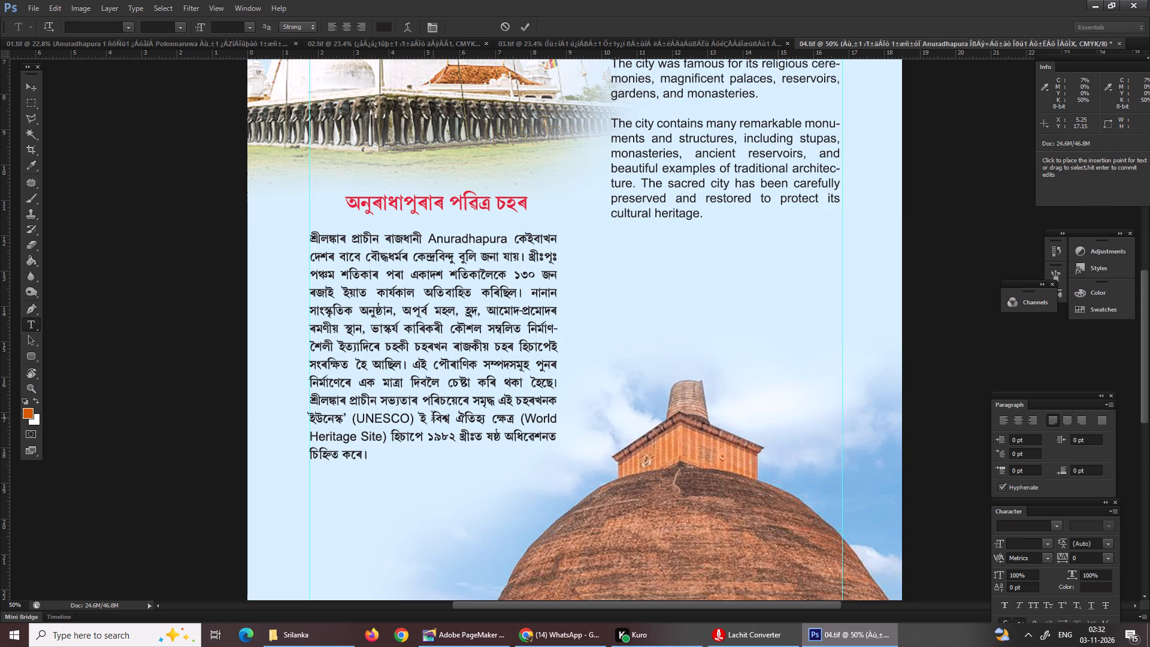
# Fit the whole Anuradhapura page in view and save 04.tif.
pyautogui.hotkey('ctrl', '0')
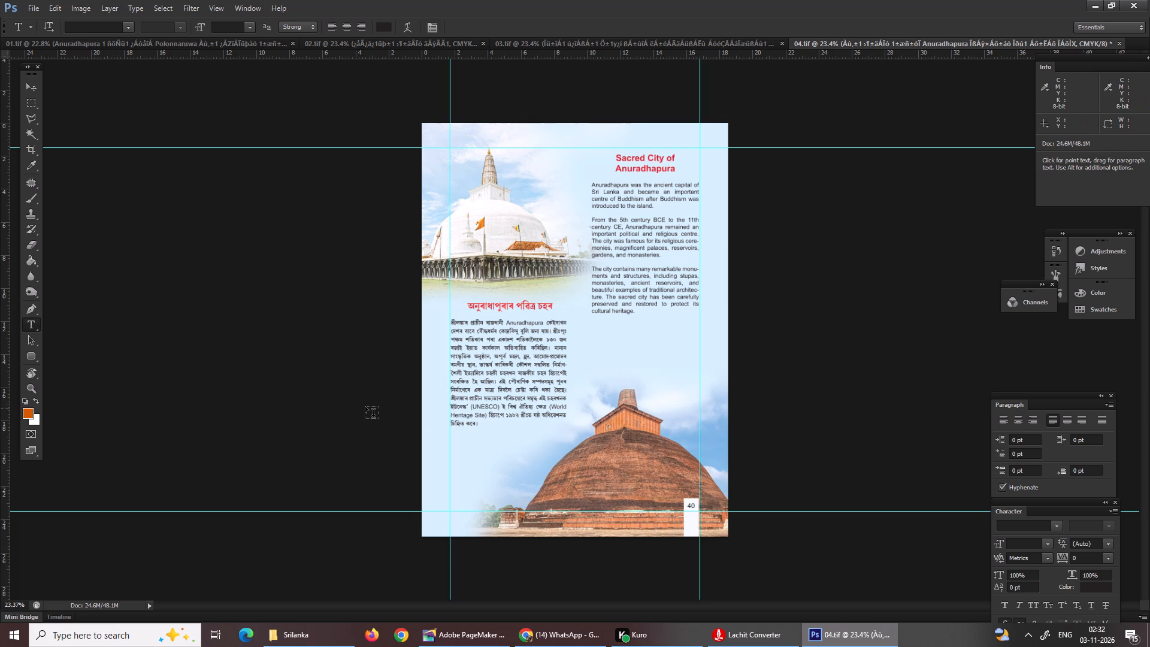
pyautogui.hotkey('ctrl', 's')
# Switch to the Srilanka folder in File Explorer and open page image 05 in Photoshop.
pyautogui.click(287, 646)
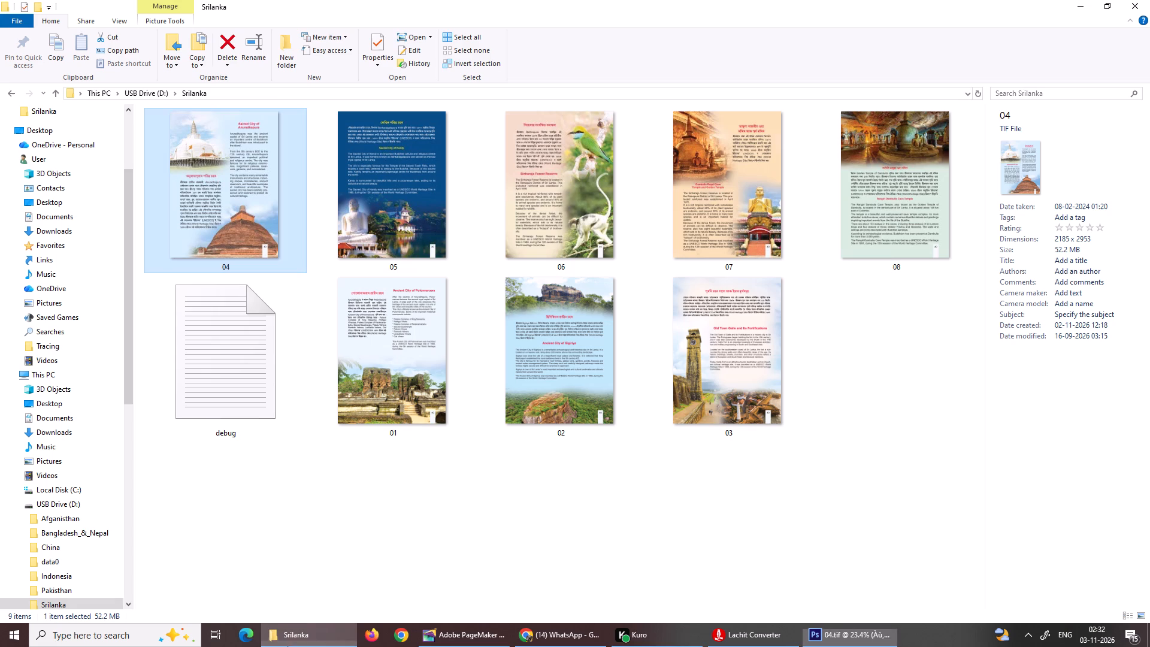
pyautogui.rightClick(394, 228)
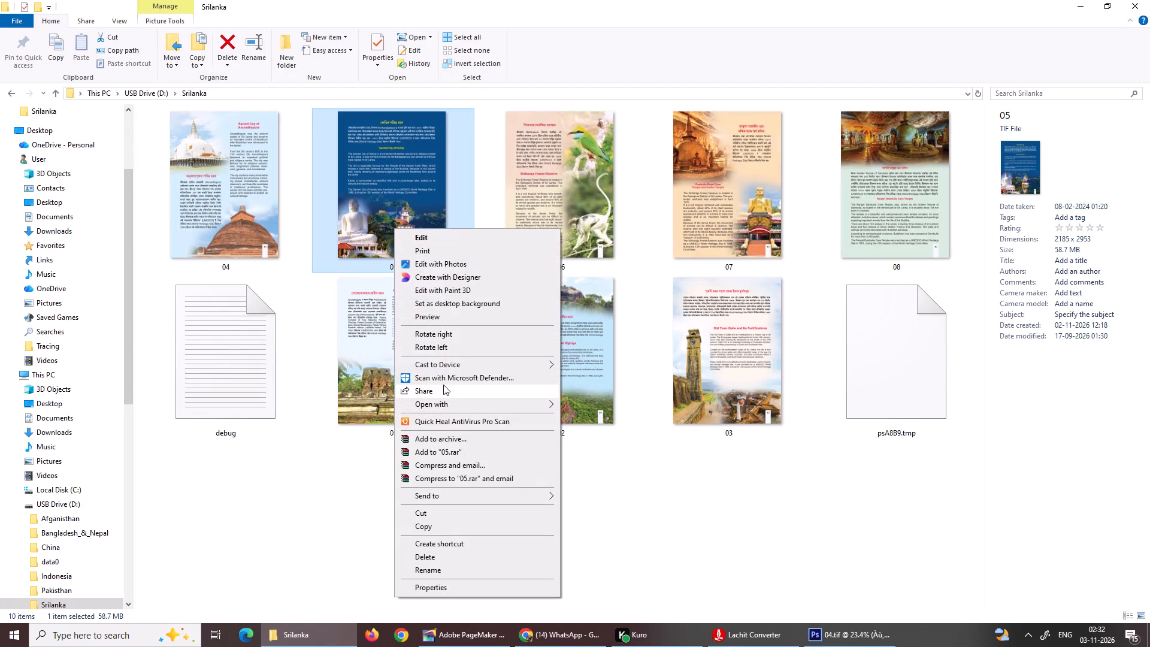
pyautogui.click(579, 401)
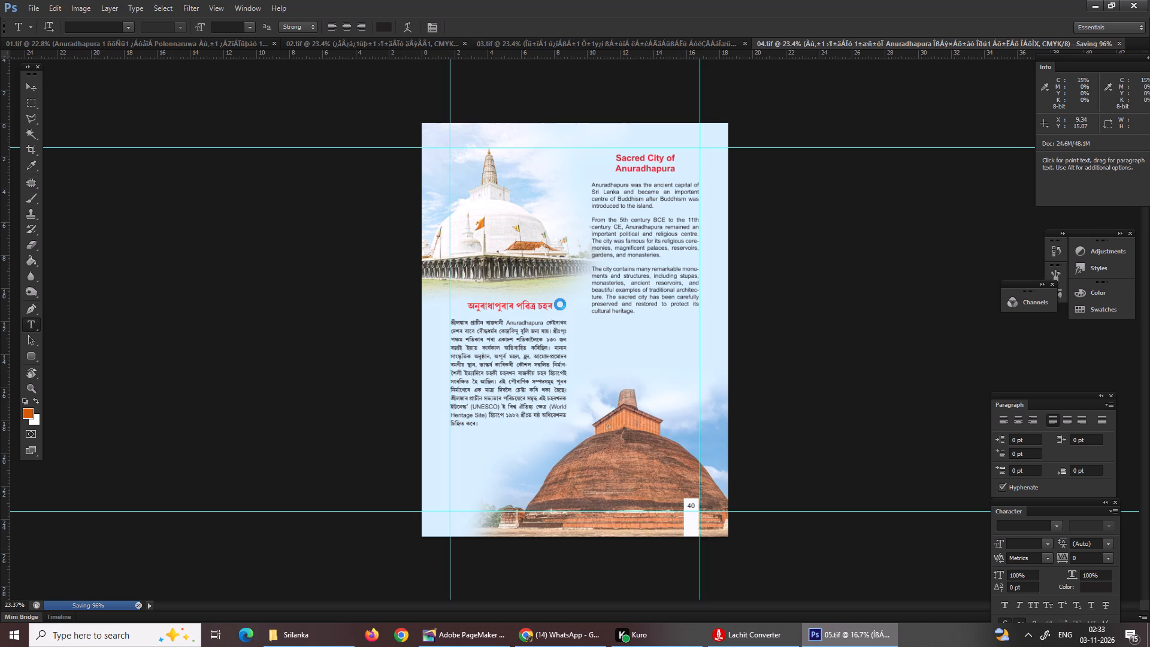
# Select the yellow Assamese heading's layer at the top of the Kandy page and check its font size.
pyautogui.hotkey('ctrl', '=')
pyautogui.hotkey('ctrl', '=')
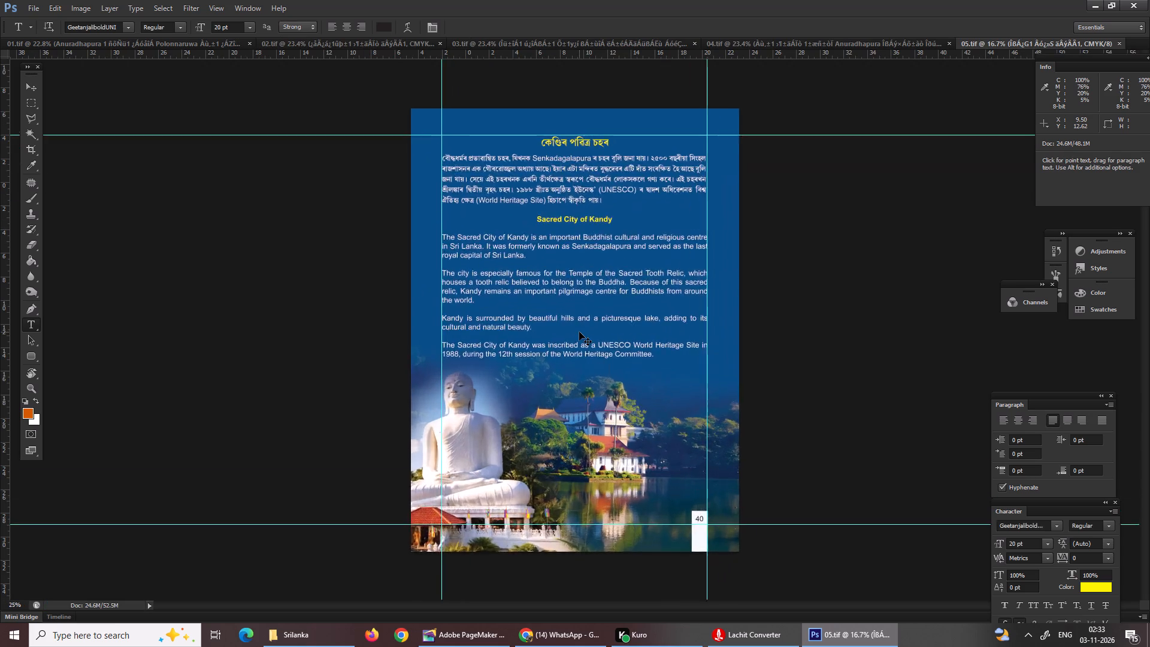
pyautogui.hotkey('ctrl', '=')
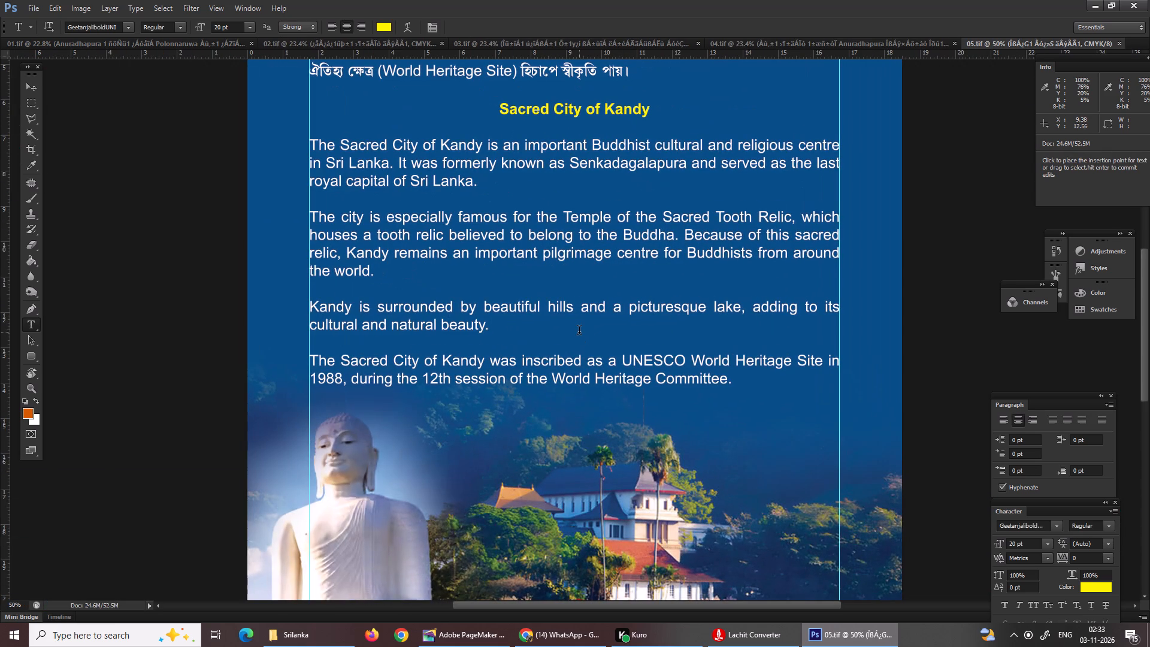
pyautogui.scroll(3, 579, 332)
pyautogui.scroll(-1, 579, 332)
pyautogui.scroll(4, 579, 332)
pyautogui.scroll(-1, 579, 332)
pyautogui.scroll(20, 579, 332)
pyautogui.scroll(-1, 577, 332)
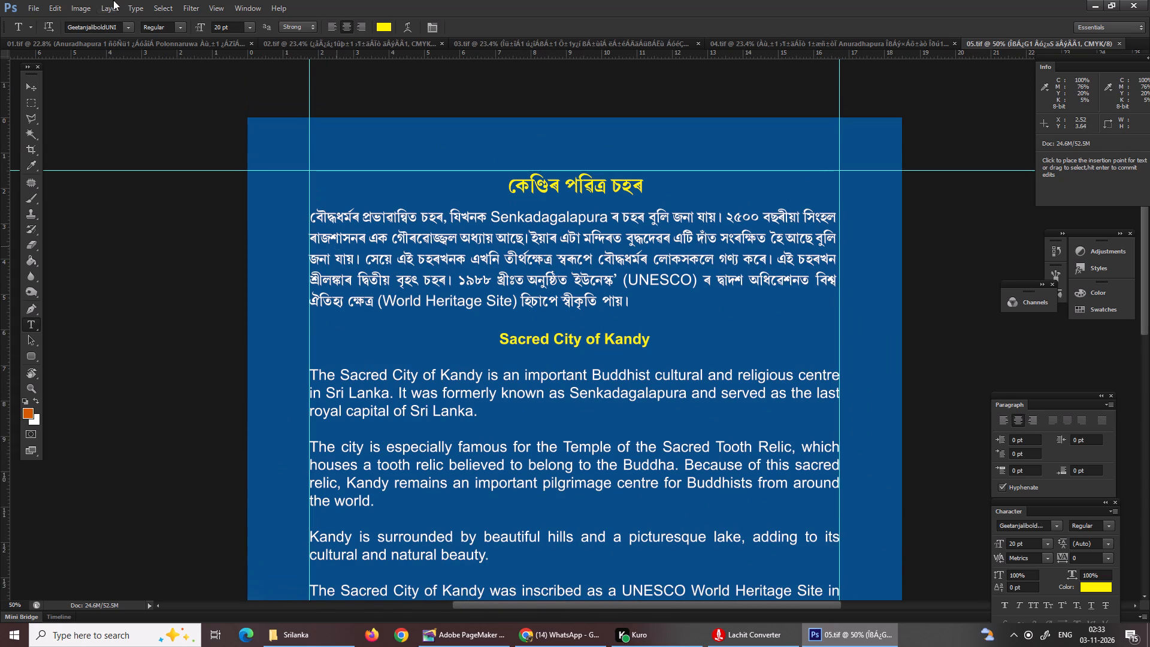
pyautogui.moveTo(35, 85); pyautogui.dragTo(495, 182)
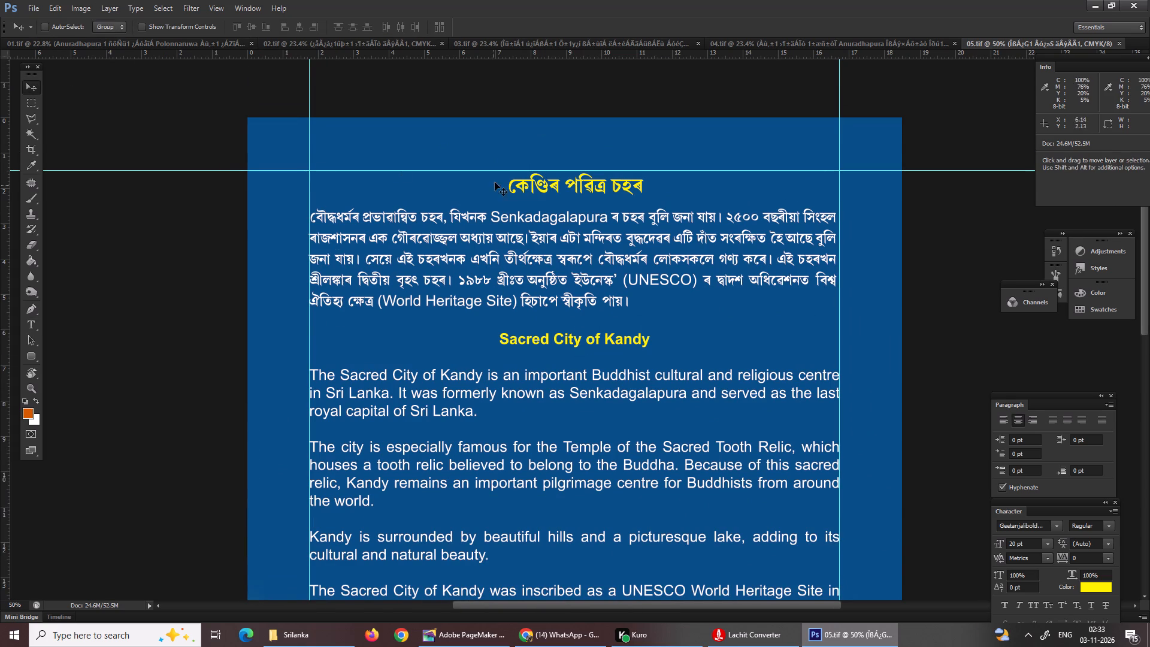
pyautogui.moveTo(495, 182); pyautogui.dragTo(531, 186)
pyautogui.rightClick(523, 186)
pyautogui.click(551, 195)
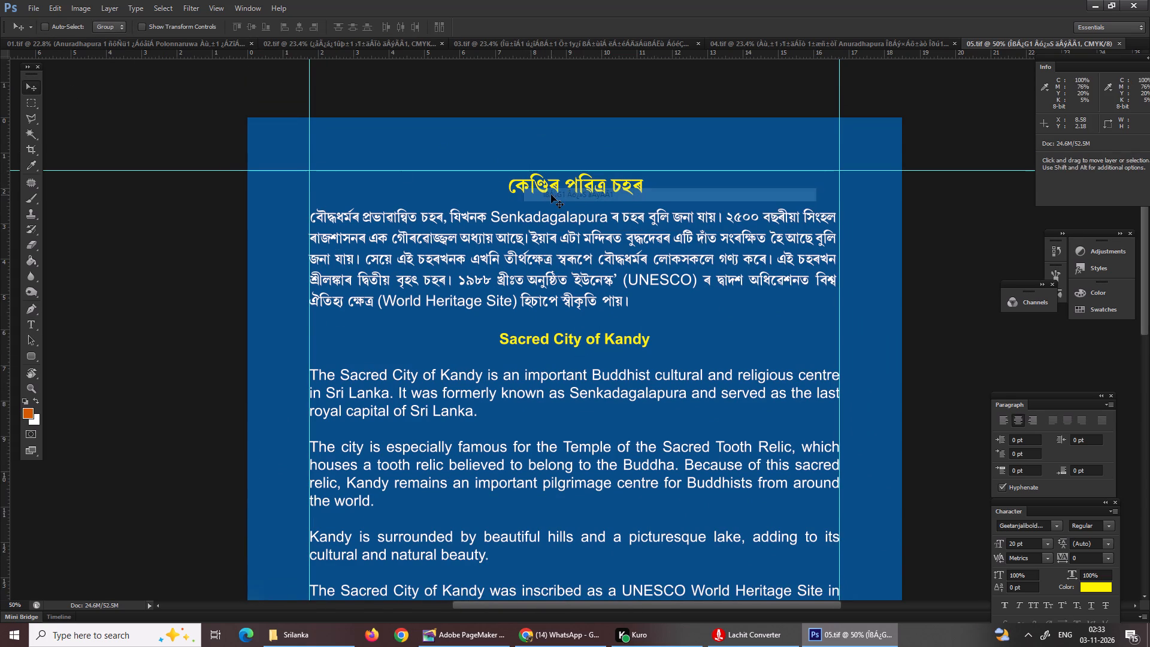
# Set the white Assamese body paragraph below the yellow Assamese heading to a font size of 12 pt.
pyautogui.moveTo(325, 255); pyautogui.dragTo(341, 267, button='right')
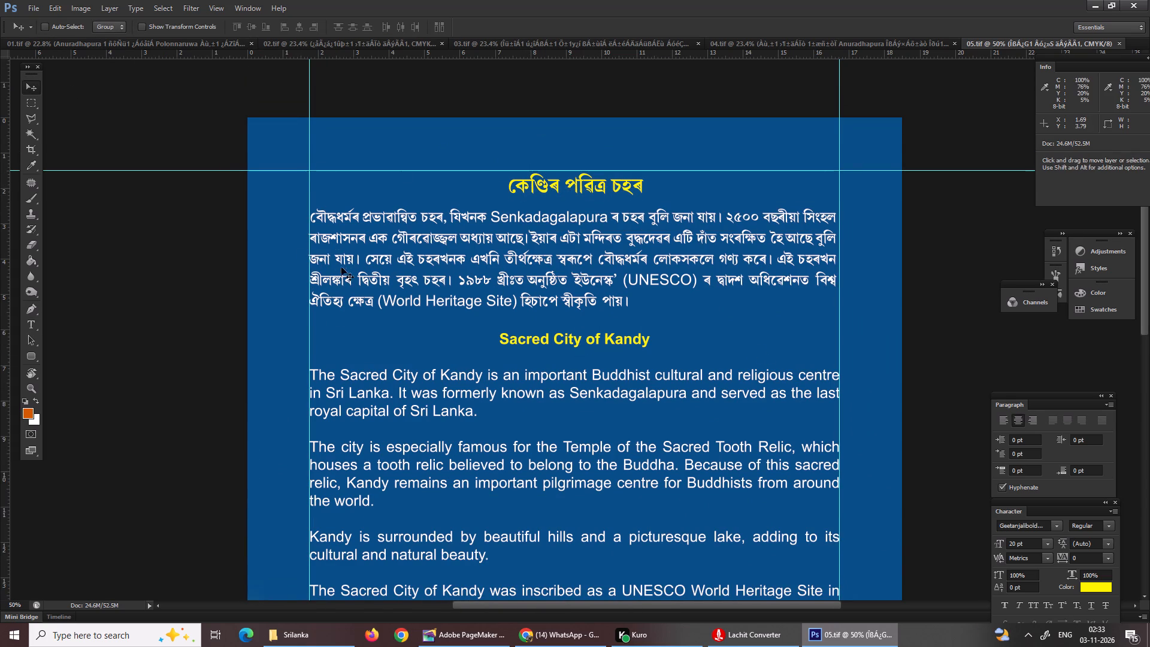
pyautogui.moveTo(341, 267); pyautogui.dragTo(365, 264, button='right')
pyautogui.moveTo(412, 277); pyautogui.dragTo(799, 359)
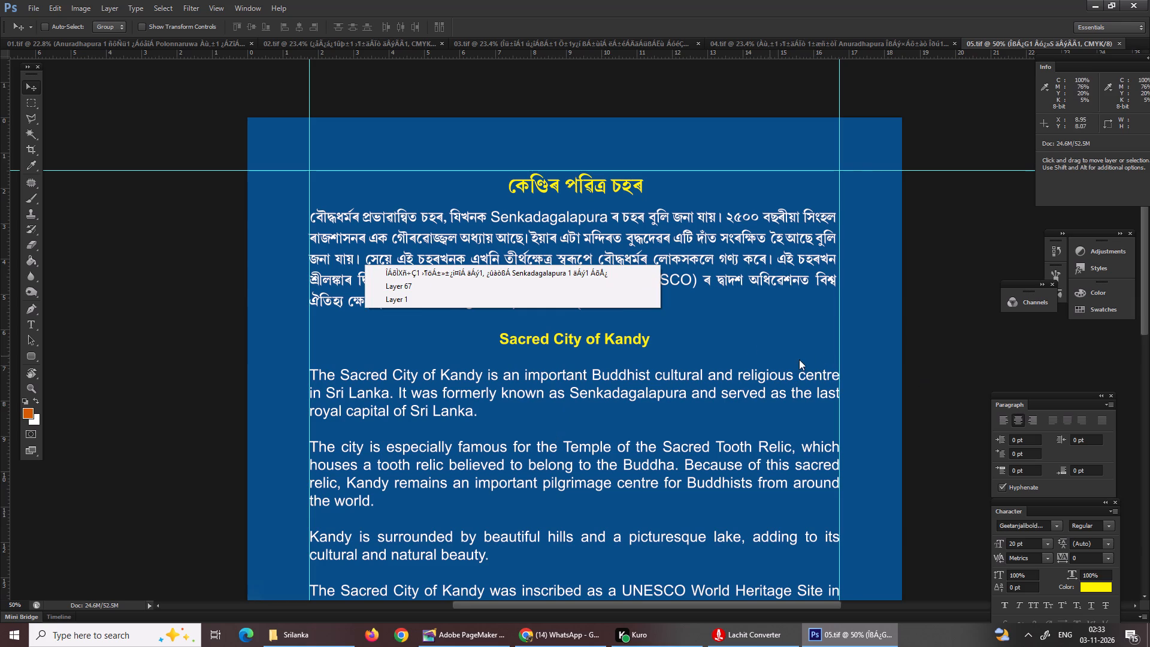
pyautogui.moveTo(799, 359); pyautogui.dragTo(743, 344)
pyautogui.rightClick(540, 226)
pyautogui.click(556, 230)
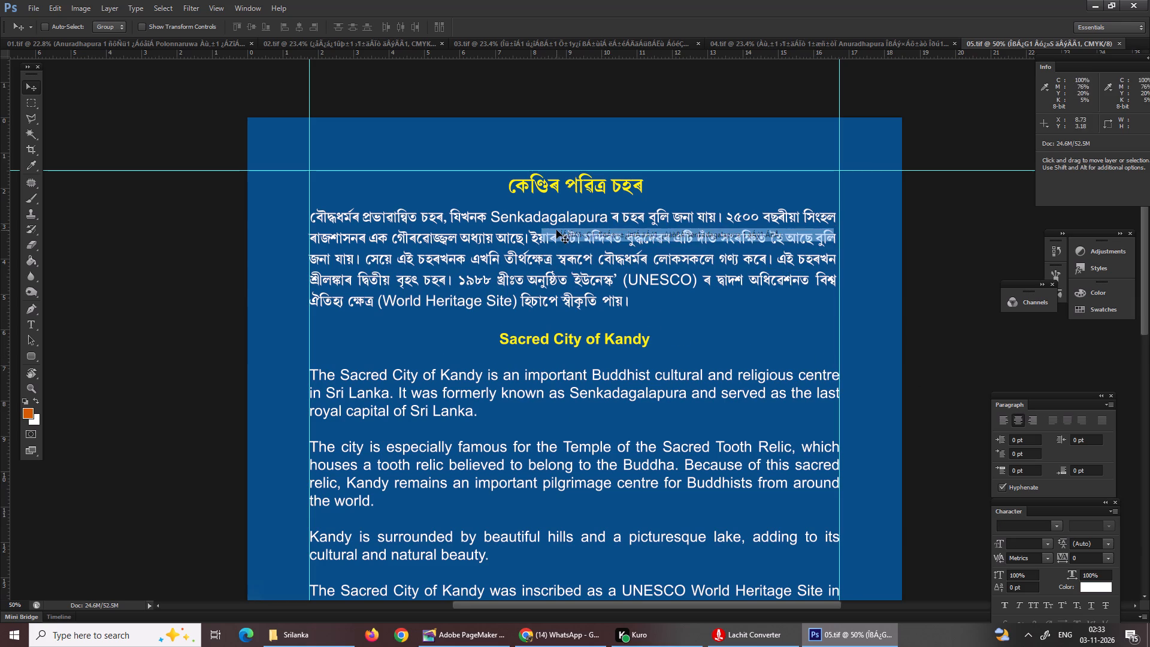
pyautogui.click(1022, 536)
pyautogui.click(1021, 542)
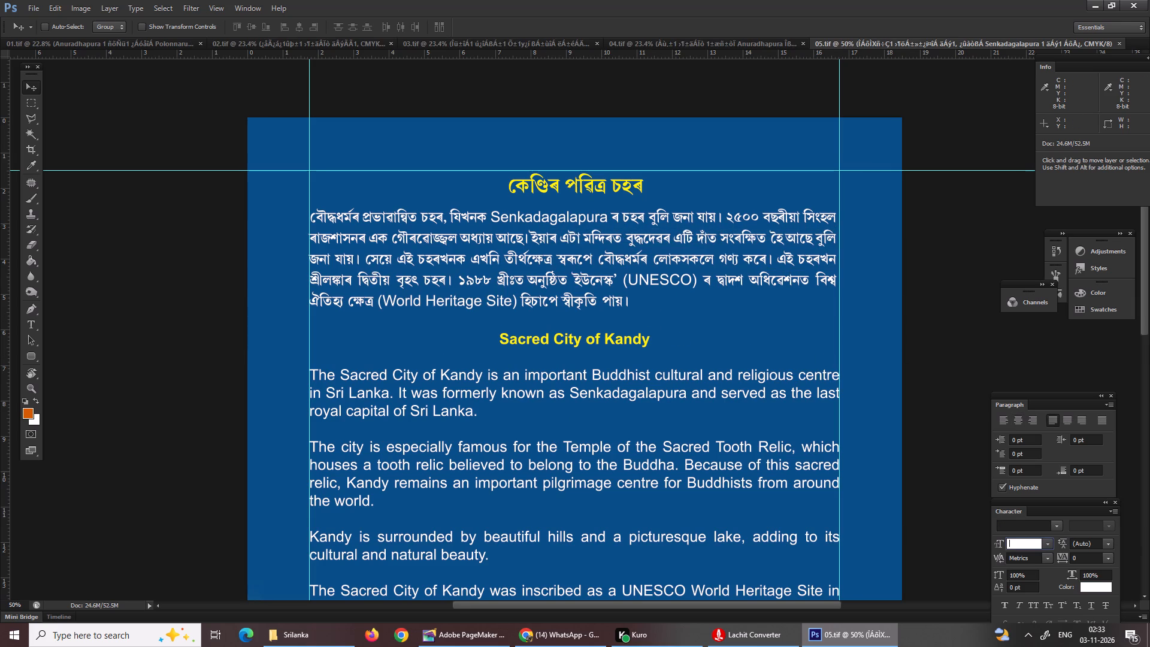
pyautogui.press('1')
pyautogui.press('2')
pyautogui.press('Return')
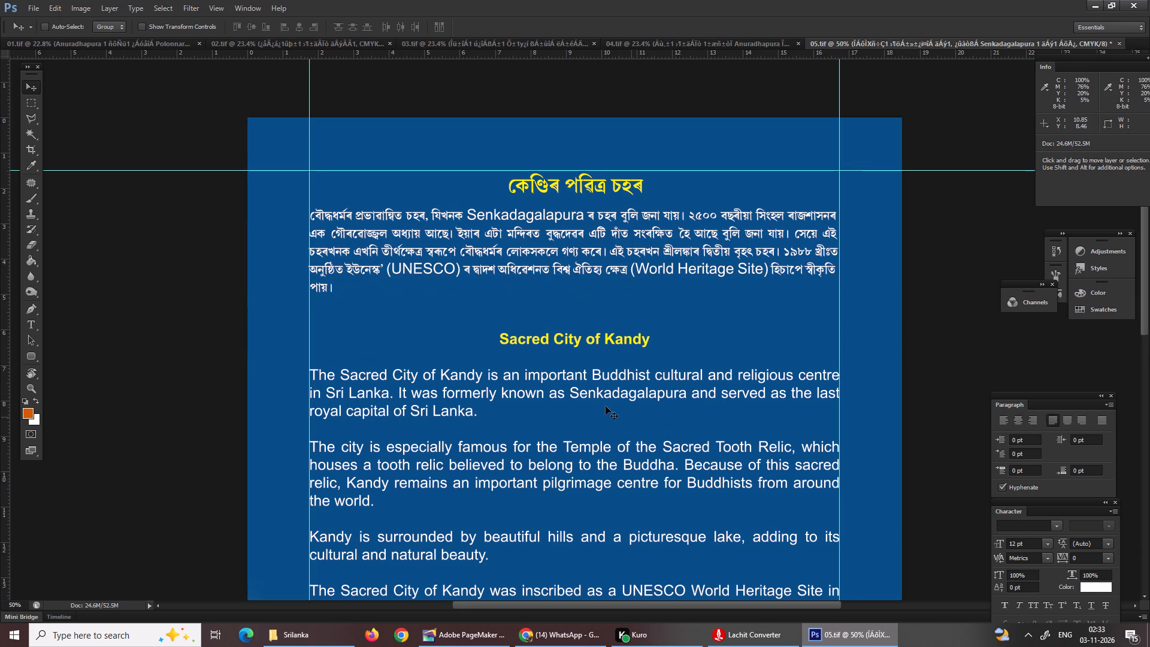
# Set the yellow English heading "Sacred City of Kandy" to a font size of 15 pt.
pyautogui.scroll(-6, 595, 398)
pyautogui.press('Return')
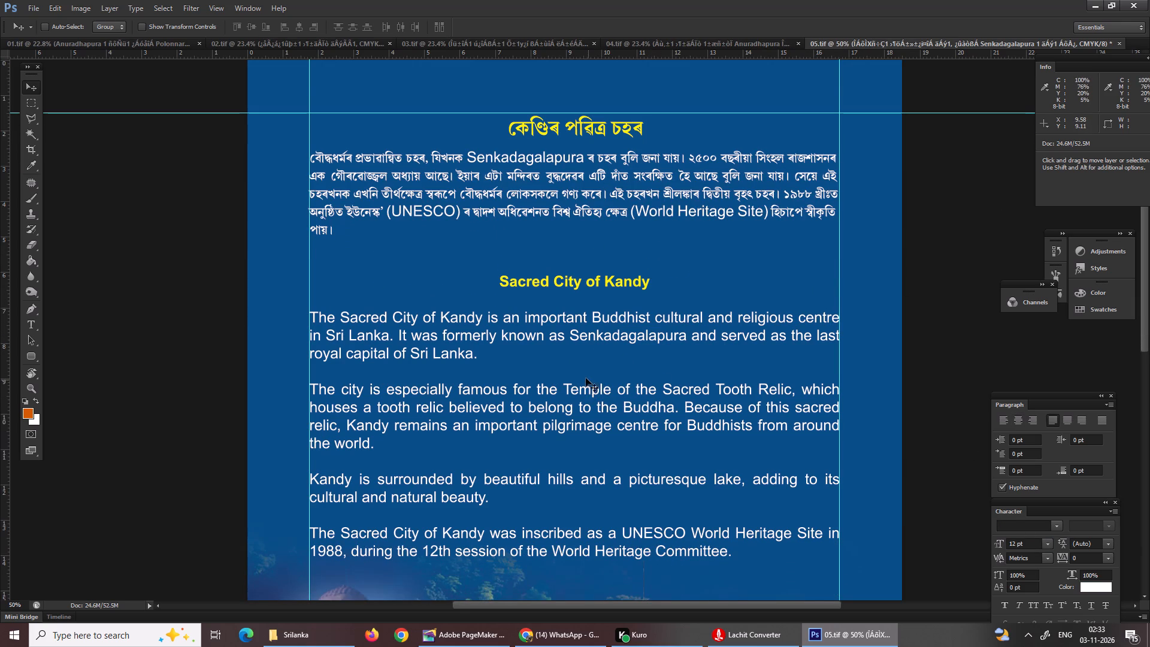
pyautogui.click(515, 310)
pyautogui.moveTo(512, 309); pyautogui.dragTo(524, 310, button='right')
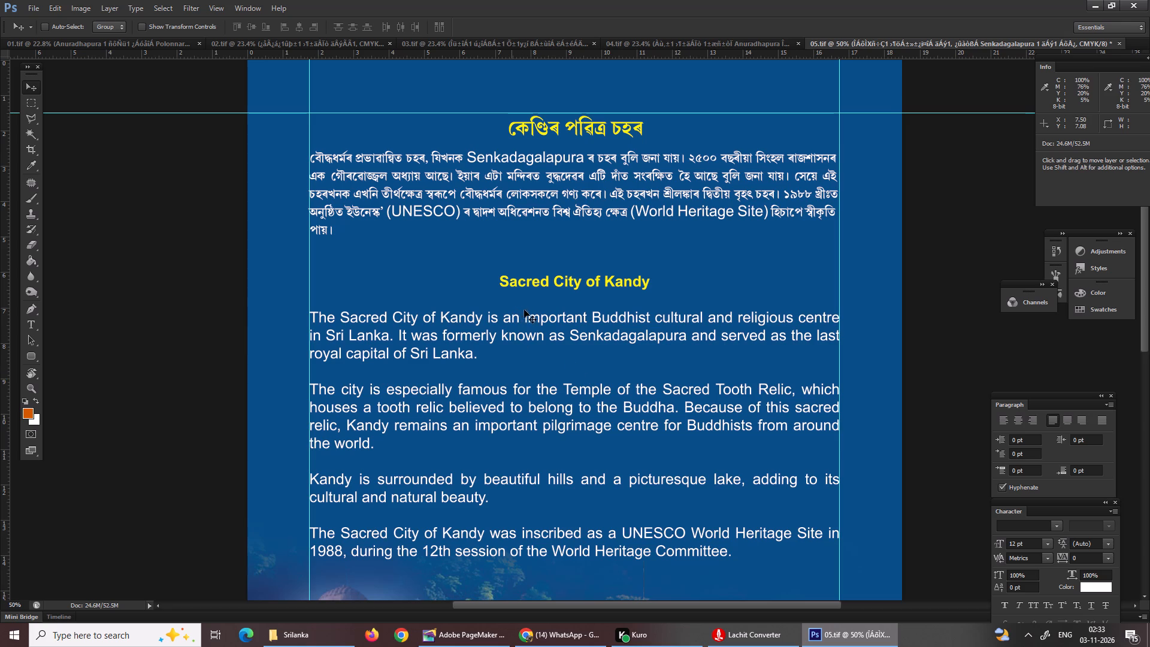
pyautogui.moveTo(524, 310); pyautogui.dragTo(525, 312, button='right')
pyautogui.click(526, 315)
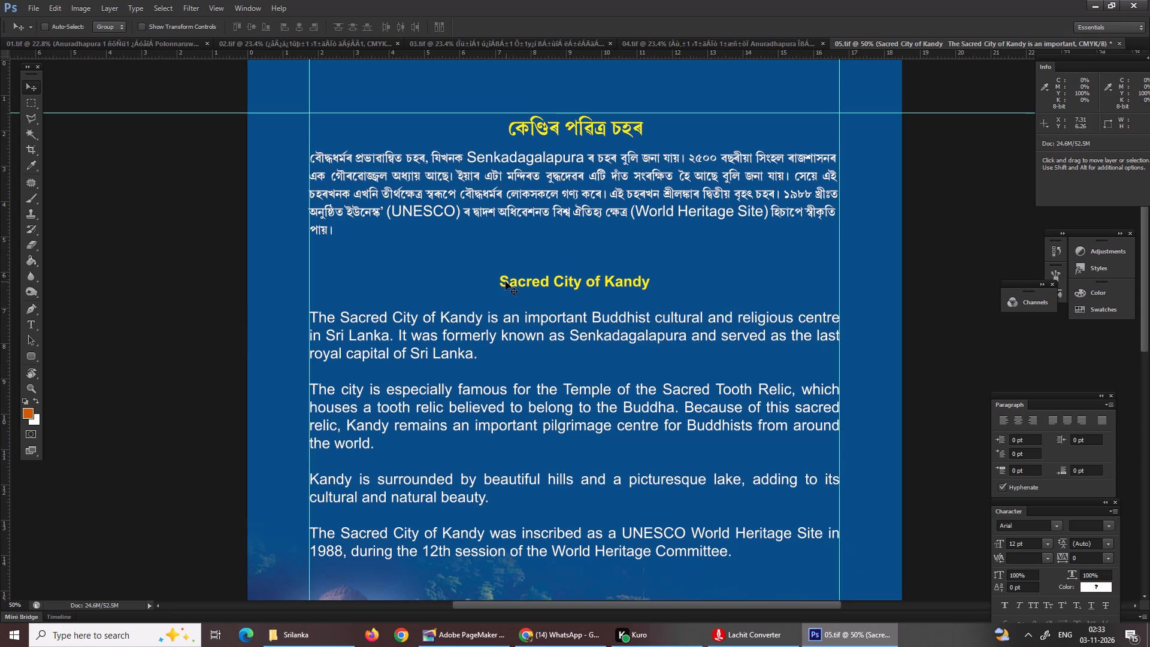
pyautogui.press('t')
pyautogui.press('t')
pyautogui.moveTo(498, 278); pyautogui.dragTo(576, 292)
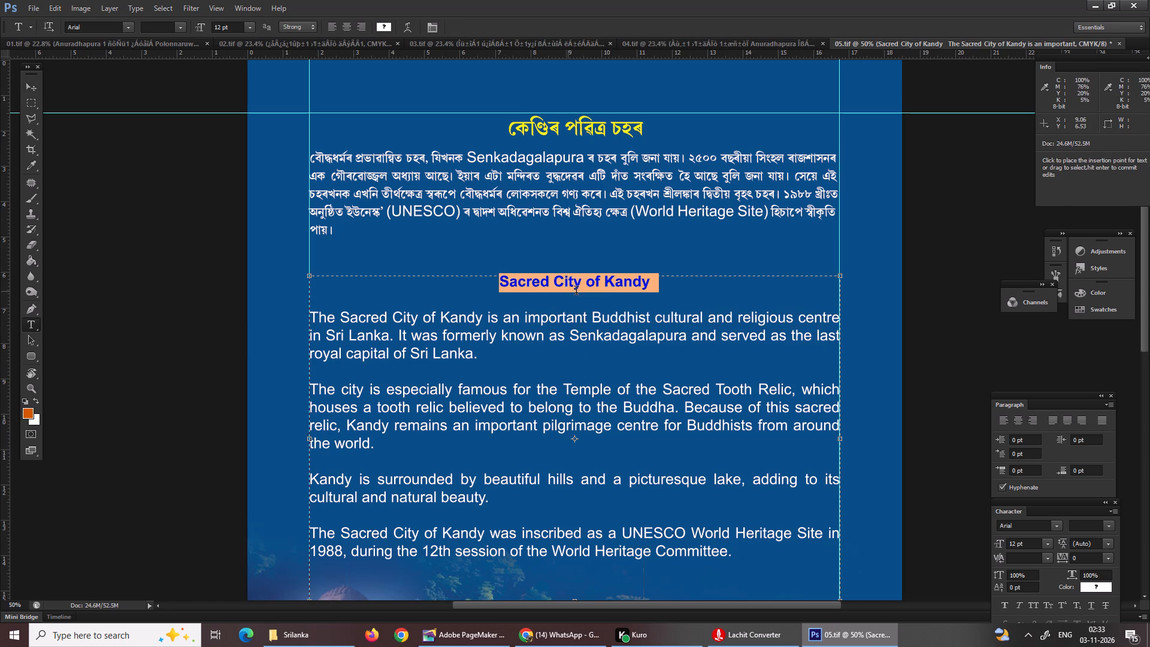
pyautogui.moveTo(576, 292); pyautogui.dragTo(619, 306)
pyautogui.click(619, 306)
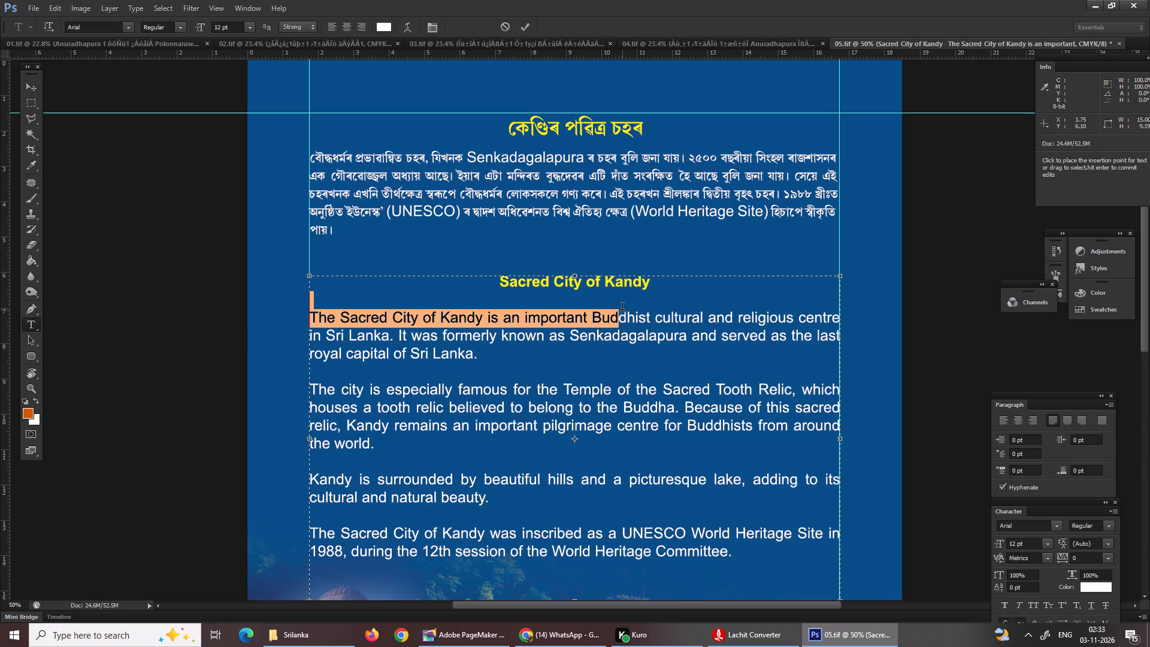
pyautogui.moveTo(614, 304); pyautogui.dragTo(501, 282)
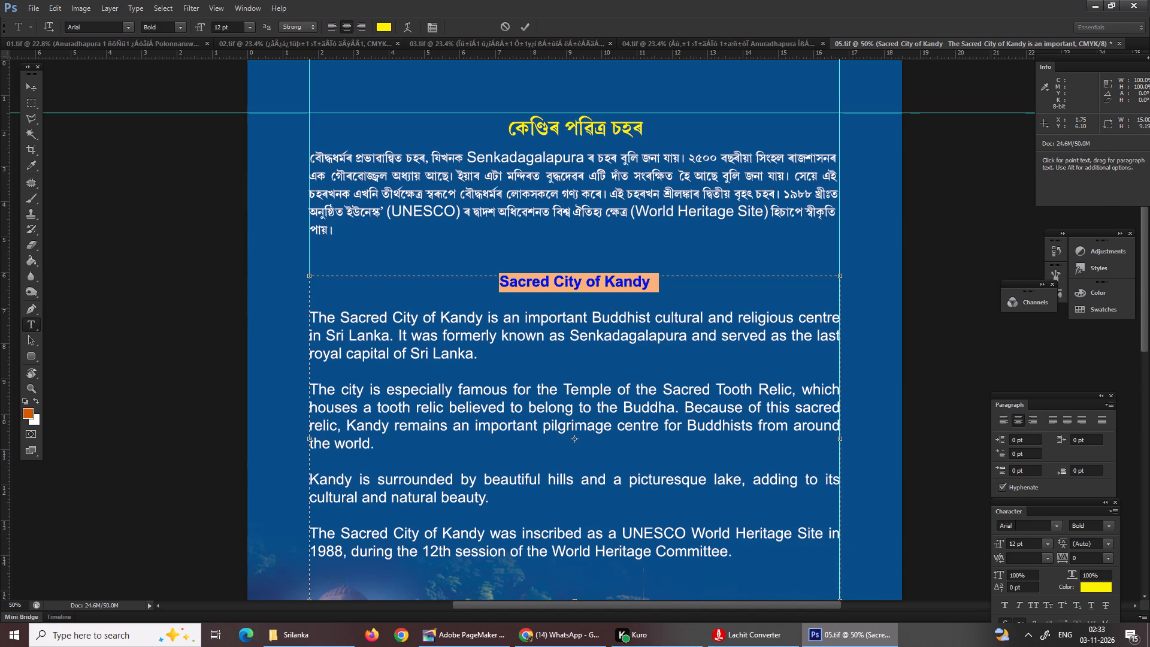
pyautogui.moveTo(1031, 543); pyautogui.dragTo(934, 549)
pyautogui.write('15')
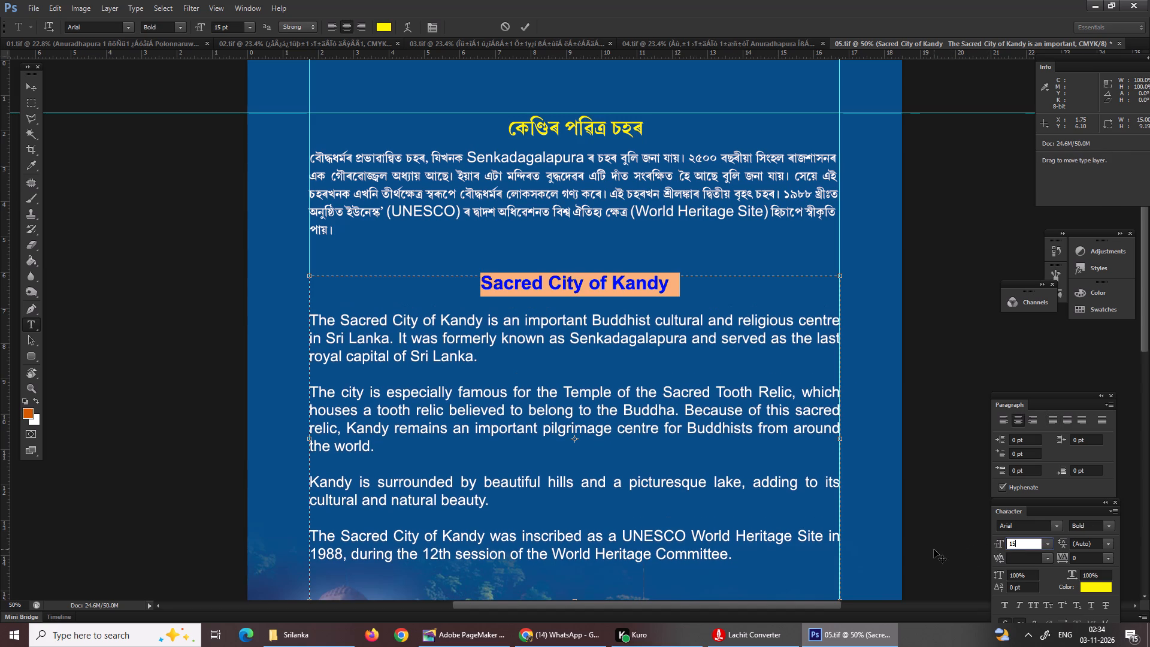
pyautogui.press('Return')
# Set all the white English body paragraphs below the "Sacred City of Kandy" heading to a font size of 10 pt.
pyautogui.moveTo(311, 323); pyautogui.dragTo(343, 352)
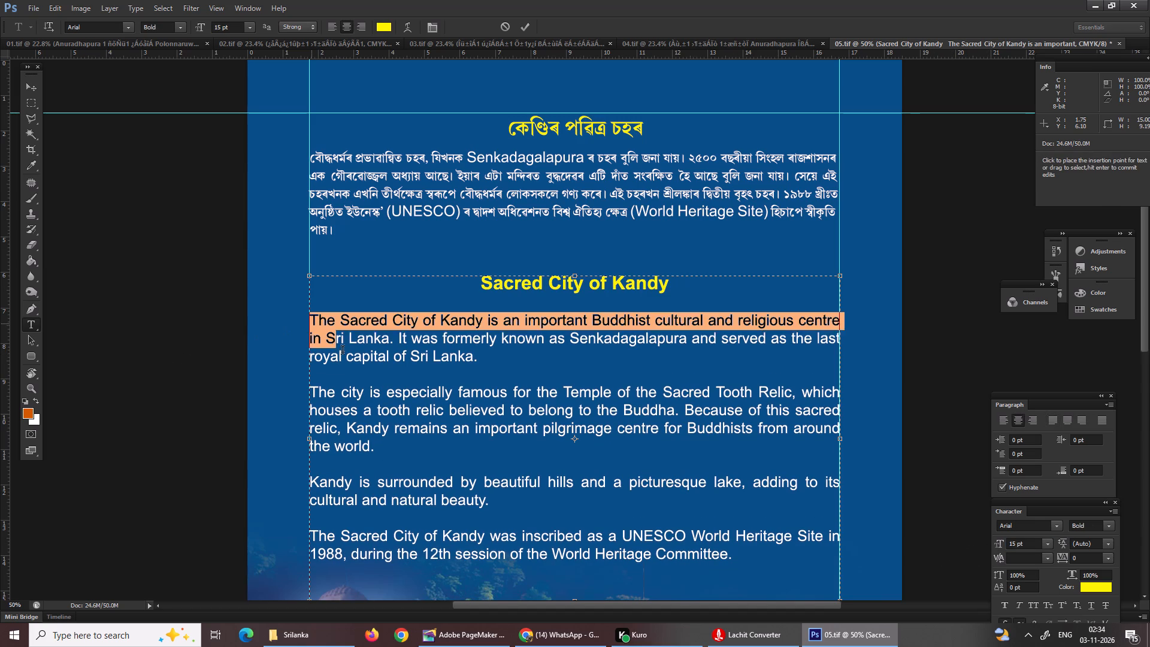
pyautogui.moveTo(343, 352); pyautogui.dragTo(792, 512)
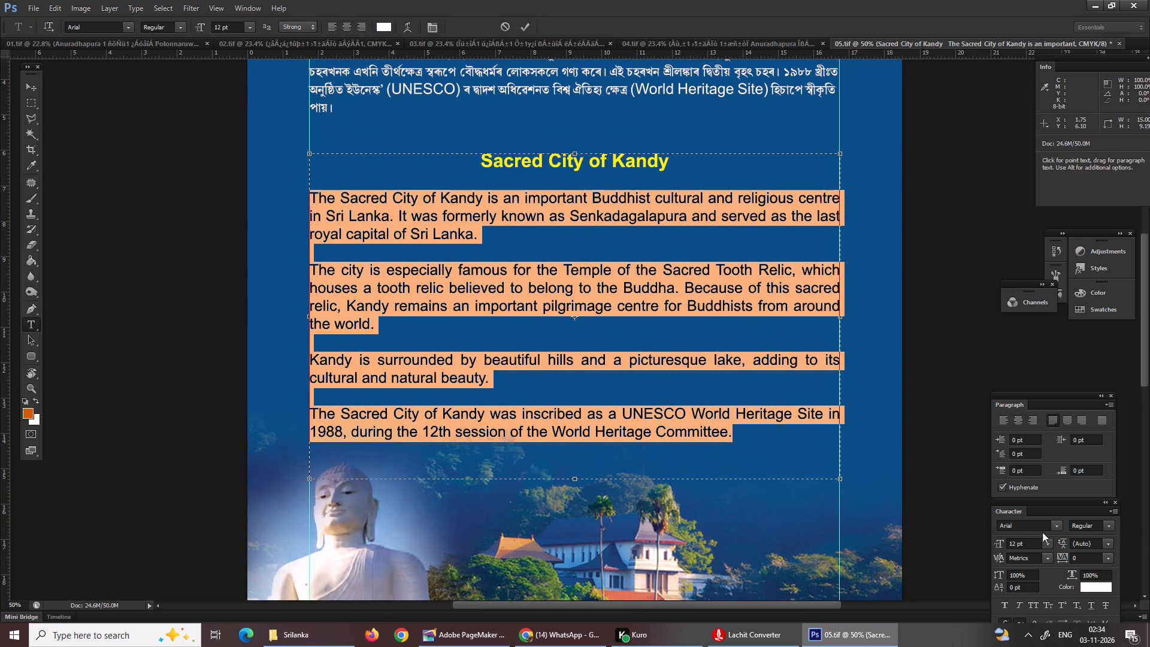
pyautogui.moveTo(1028, 544); pyautogui.dragTo(971, 543)
pyautogui.write('10')
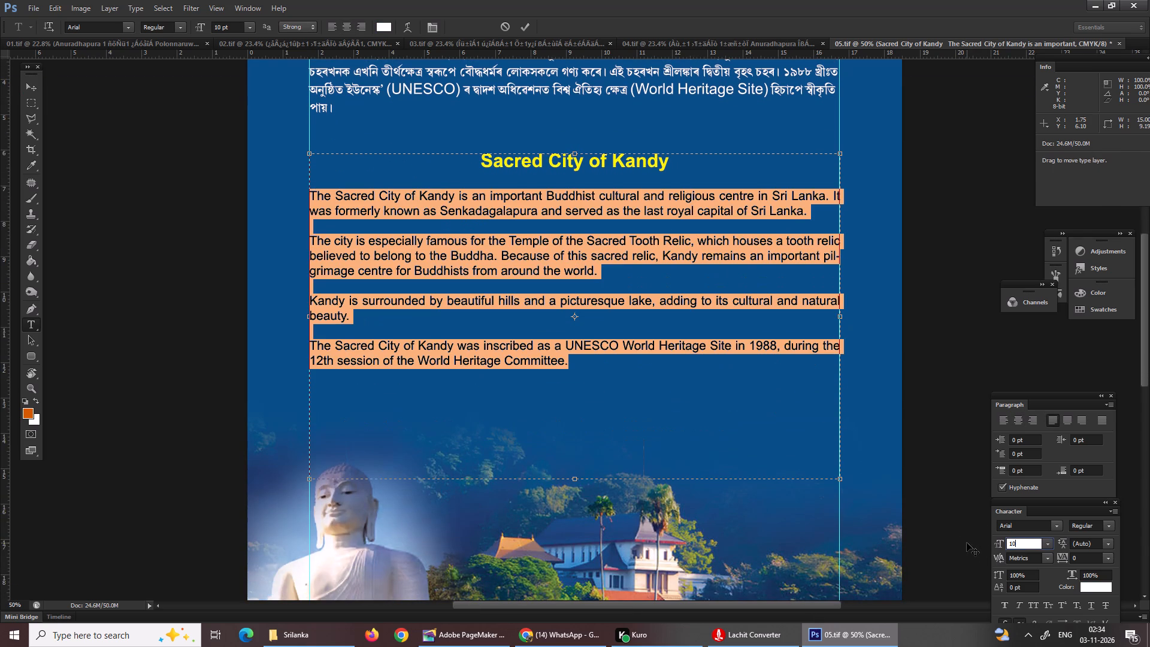
pyautogui.press('Return')
pyautogui.press('Return')
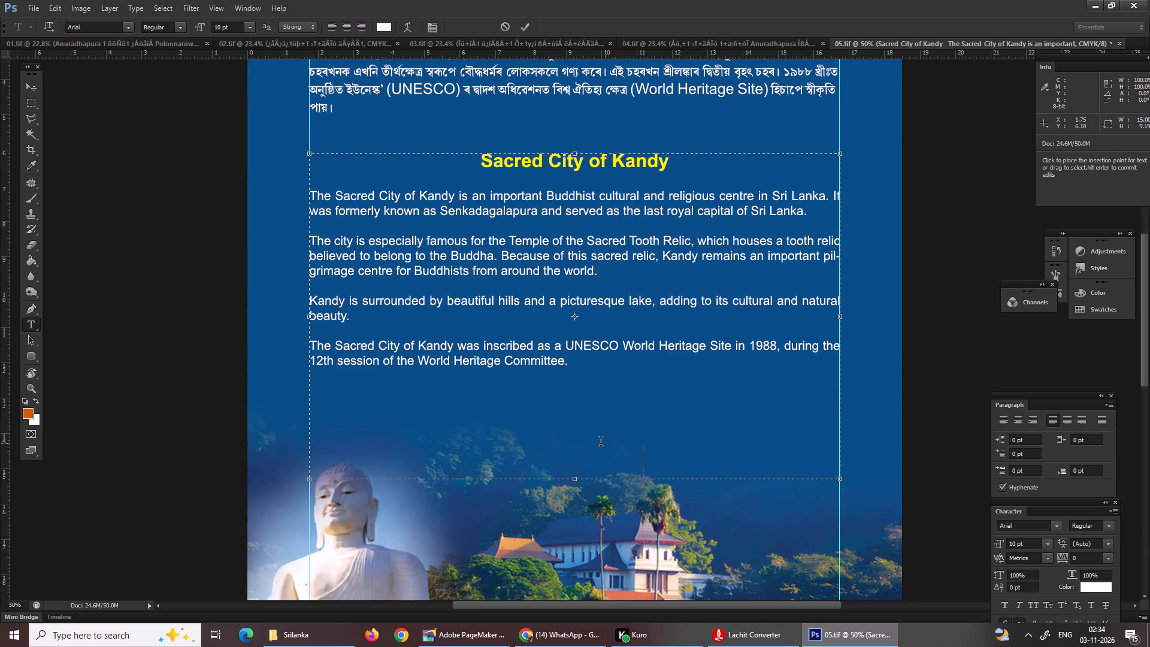
# Shorten the English text box from its bottom edge to just below the last paragraph and commit the text edit.
pyautogui.click(563, 345)
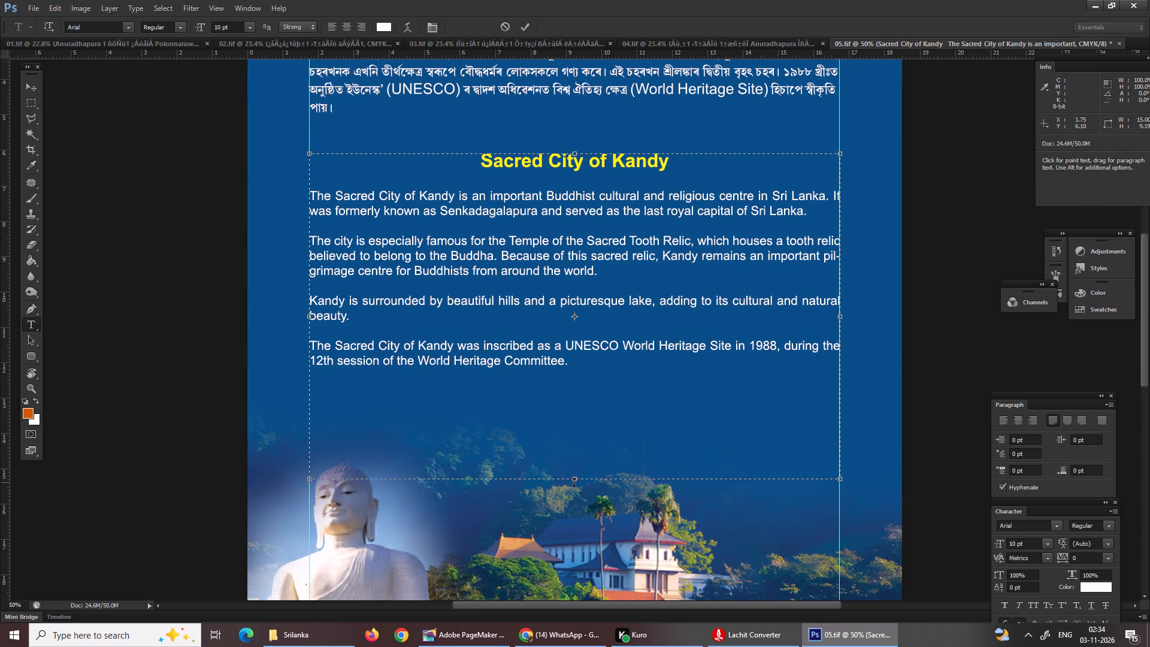
pyautogui.moveTo(574, 482); pyautogui.dragTo(567, 400)
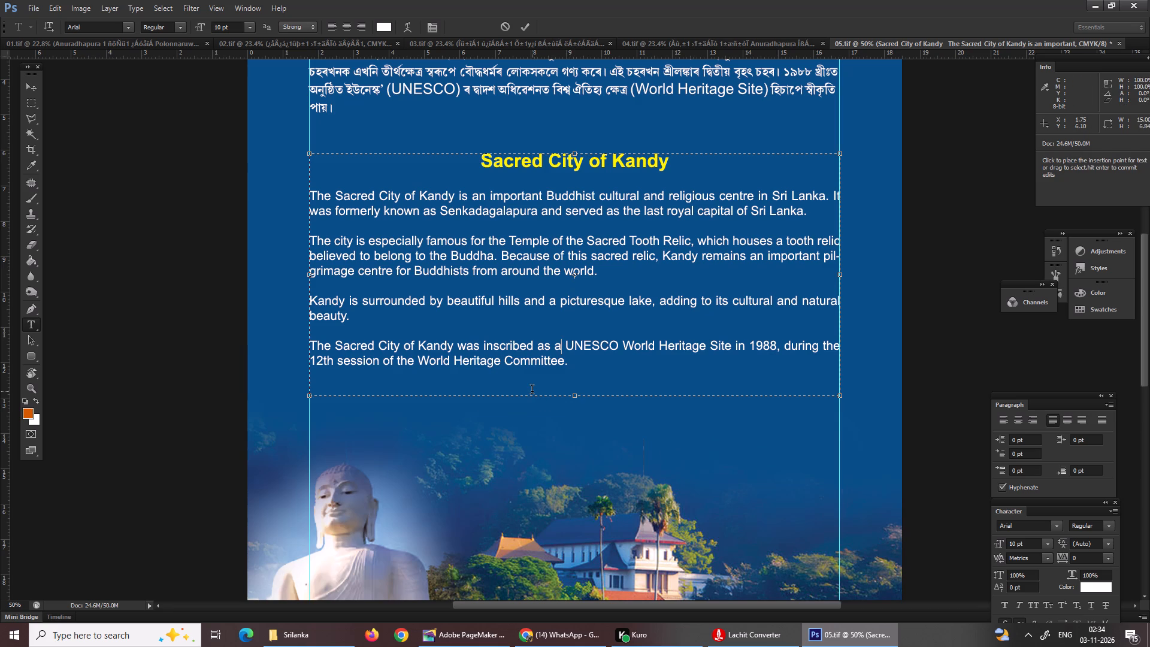
pyautogui.scroll(-2, 397, 377)
pyautogui.scroll(7, 397, 377)
pyautogui.scroll(-1, 397, 377)
pyautogui.scroll(13, 397, 377)
pyautogui.scroll(-1, 397, 377)
pyautogui.scroll(3, 397, 377)
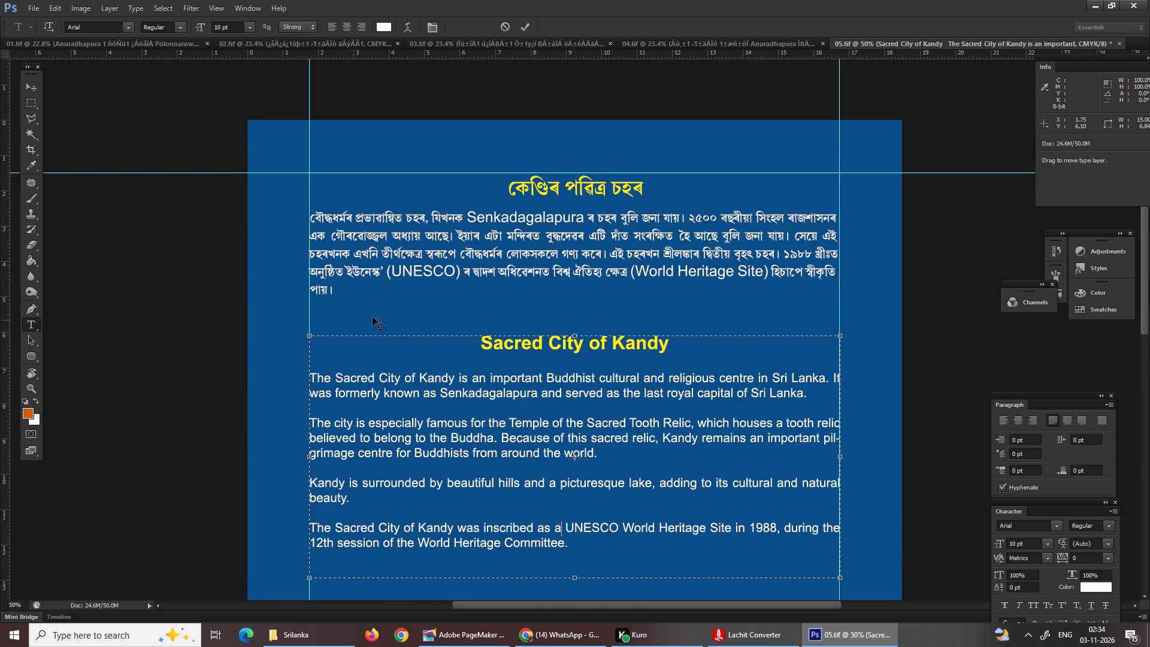
pyautogui.press('Return')
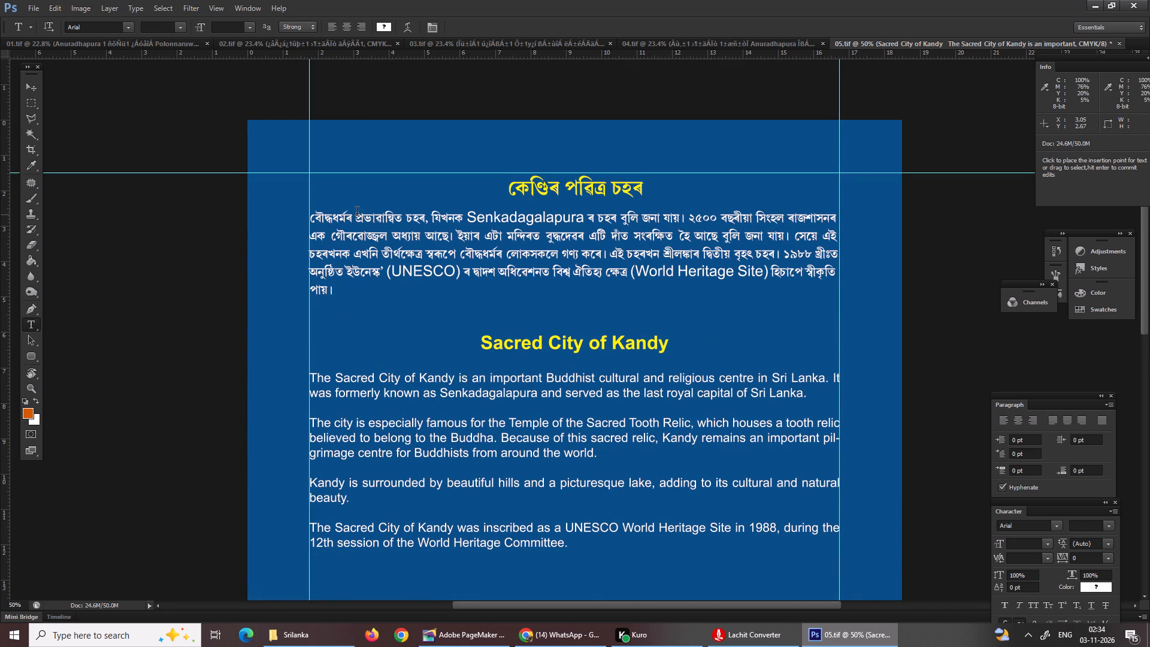
# Place the insertion point before প্ৰভাৱান্বিত in the Assamese body, then in PageMaker compose দ্বাৰা beside the page in Geetanjalilight and cut it.
pyautogui.click(357, 213)
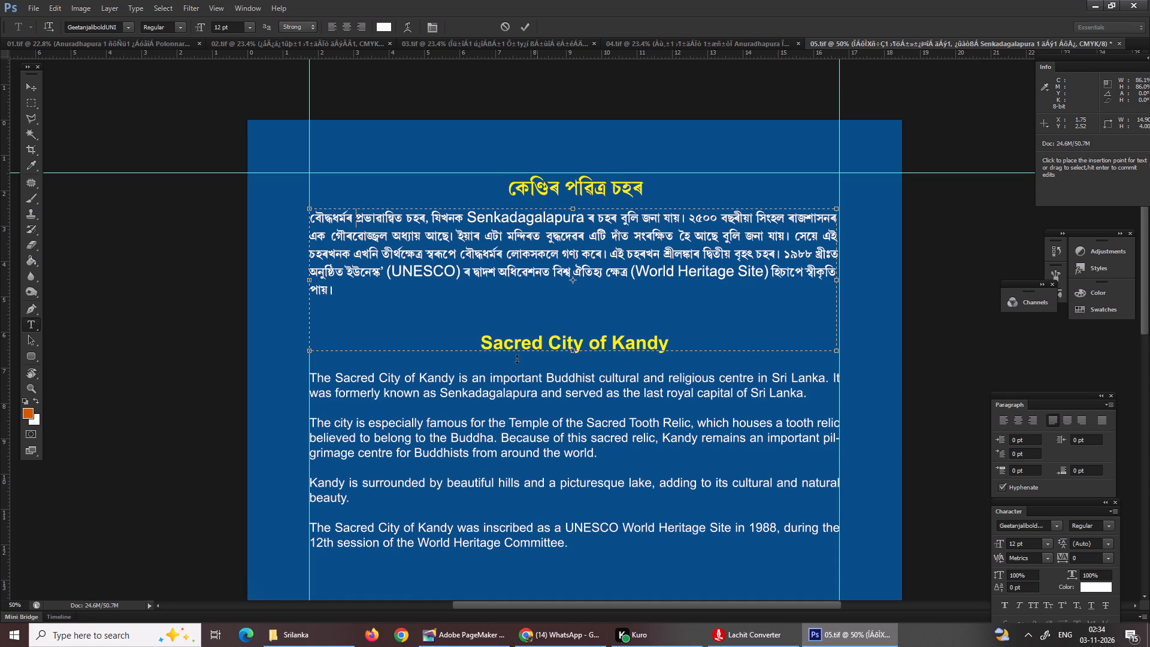
pyautogui.click(470, 645)
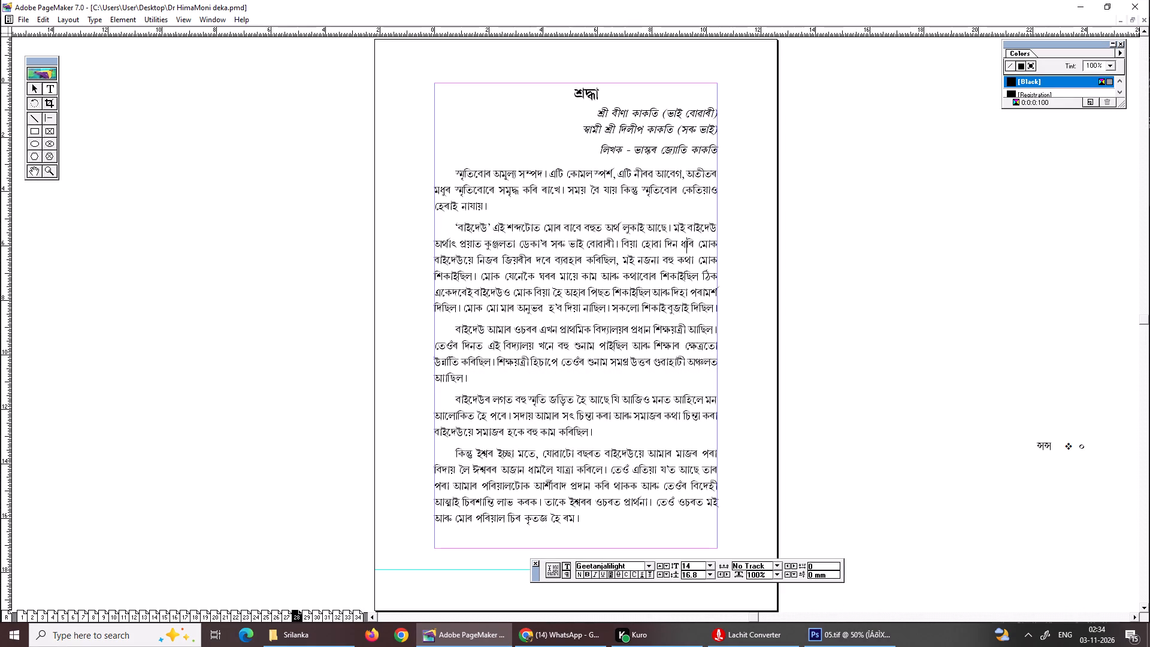
pyautogui.click(355, 359)
pyautogui.click(790, 405)
pyautogui.moveTo(659, 383); pyautogui.dragTo(674, 389)
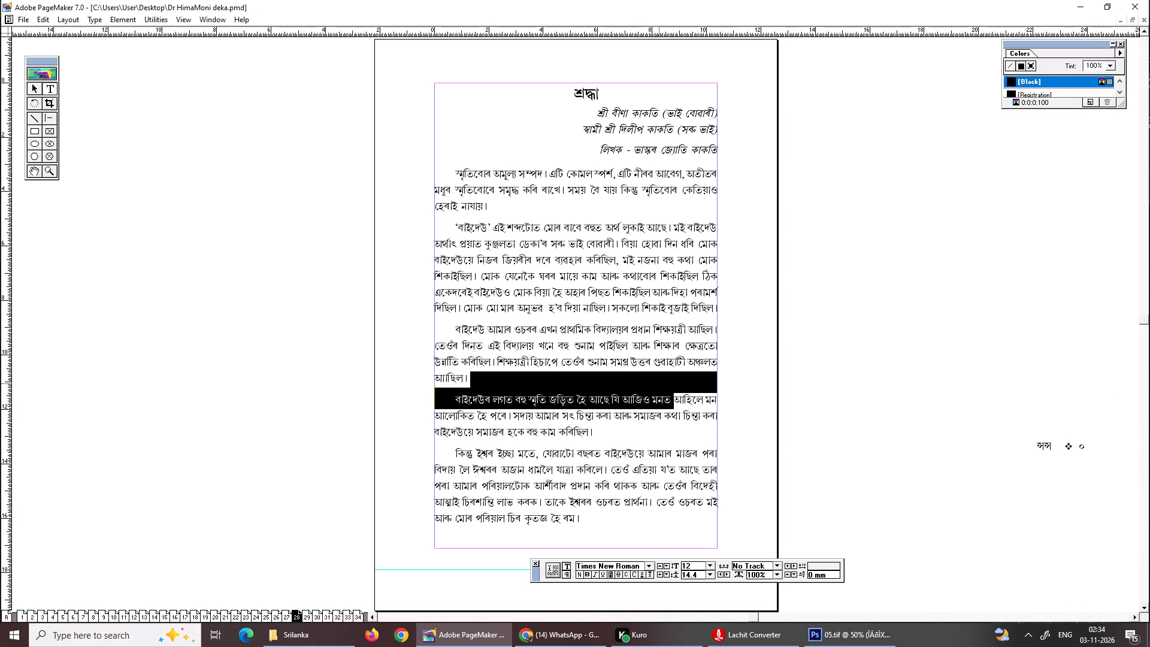
pyautogui.moveTo(674, 389); pyautogui.dragTo(409, 404)
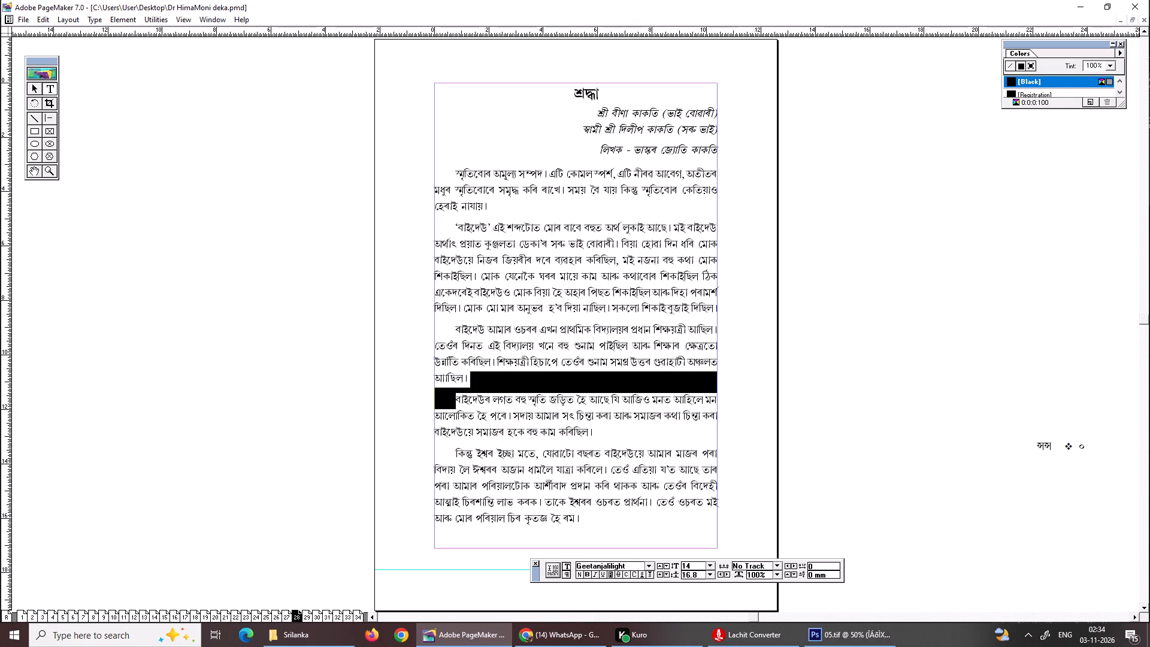
pyautogui.hotkey('ctrl', 'c')
pyautogui.click(804, 347)
pyautogui.hotkey('ctrl', 'v')
pyautogui.write('od')
pyautogui.write('yeje')
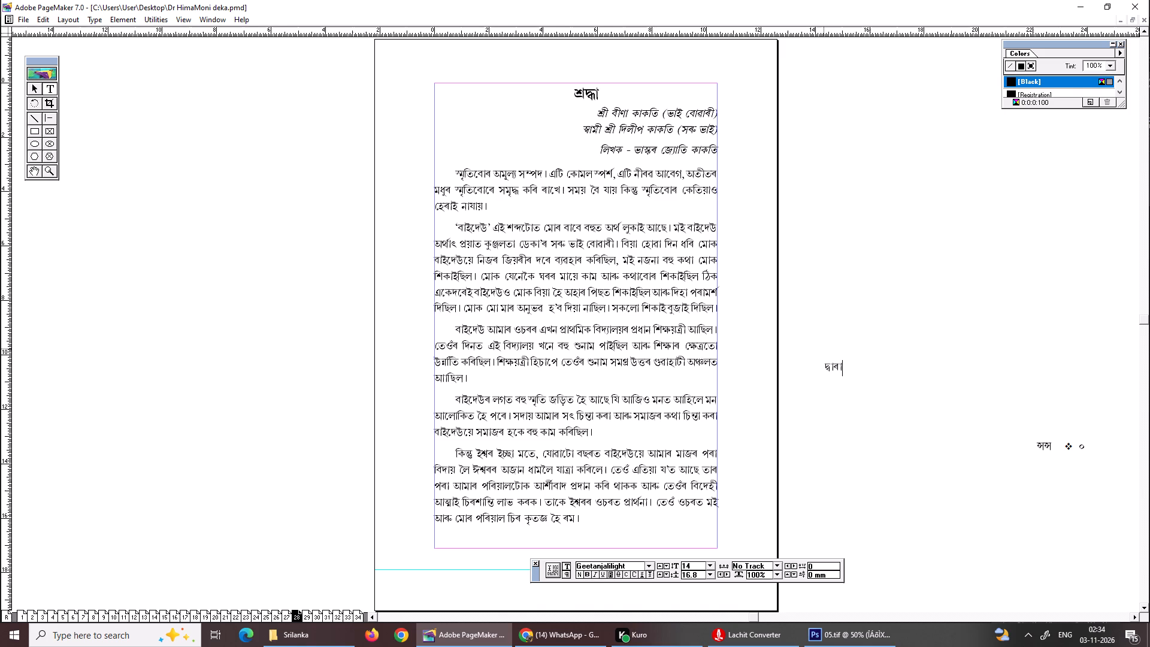
pyautogui.moveTo(821, 365); pyautogui.dragTo(883, 365)
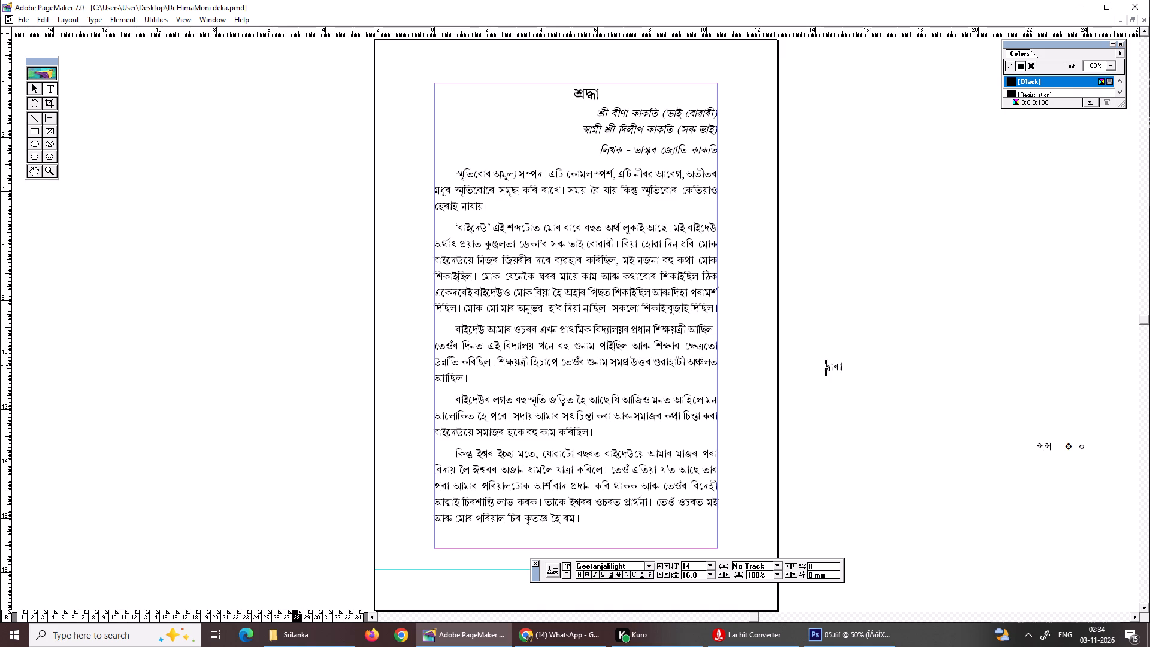
pyautogui.moveTo(883, 365); pyautogui.dragTo(883, 365)
pyautogui.hotkey('ctrl', 'x')
# Return to Photoshop and paste দ্বাৰা followed by a space before প্ৰভাৱান্বিত in the first line of the Assamese paragraph.
pyautogui.click(836, 640)
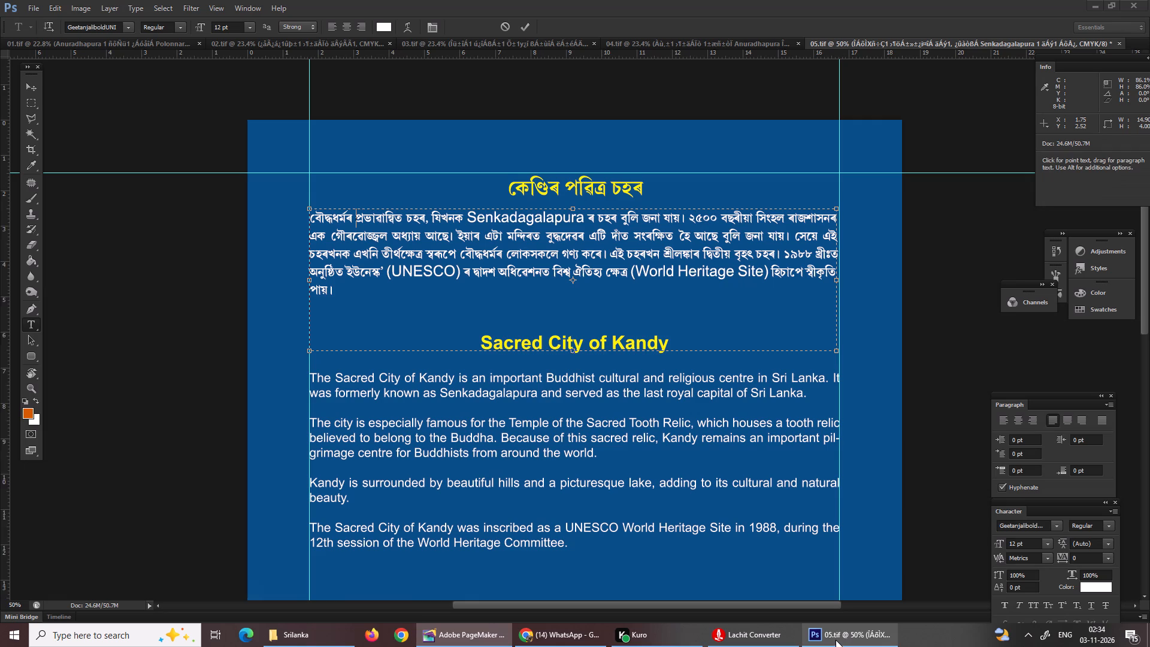
pyautogui.hotkey('ctrl', 'v')
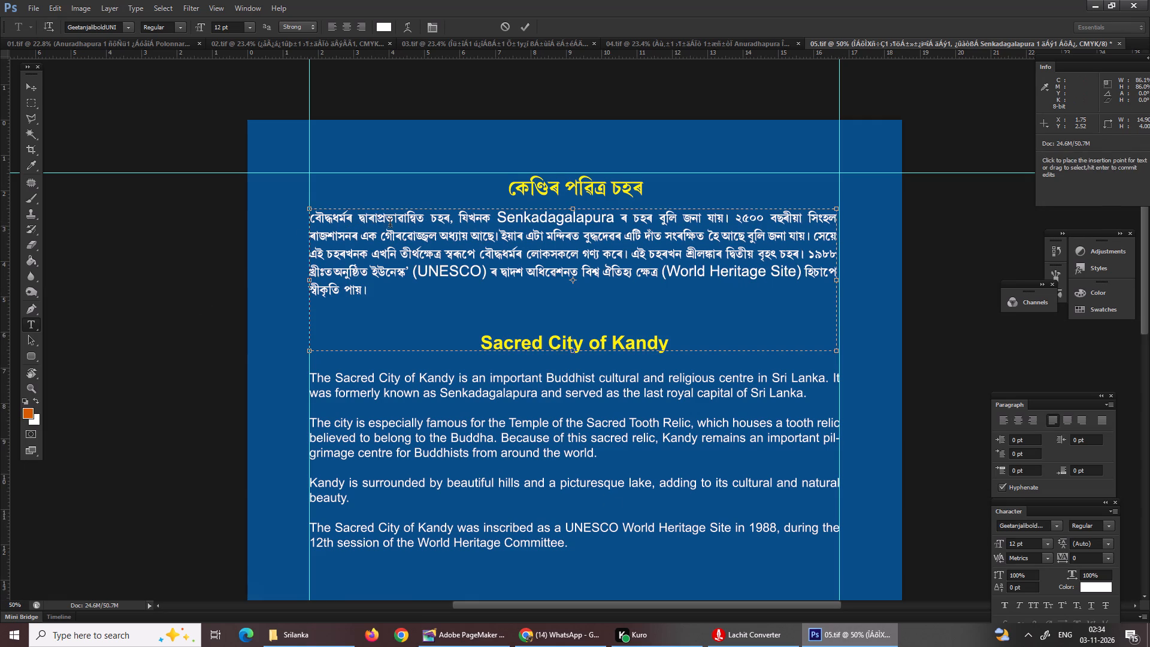
pyautogui.press('space')
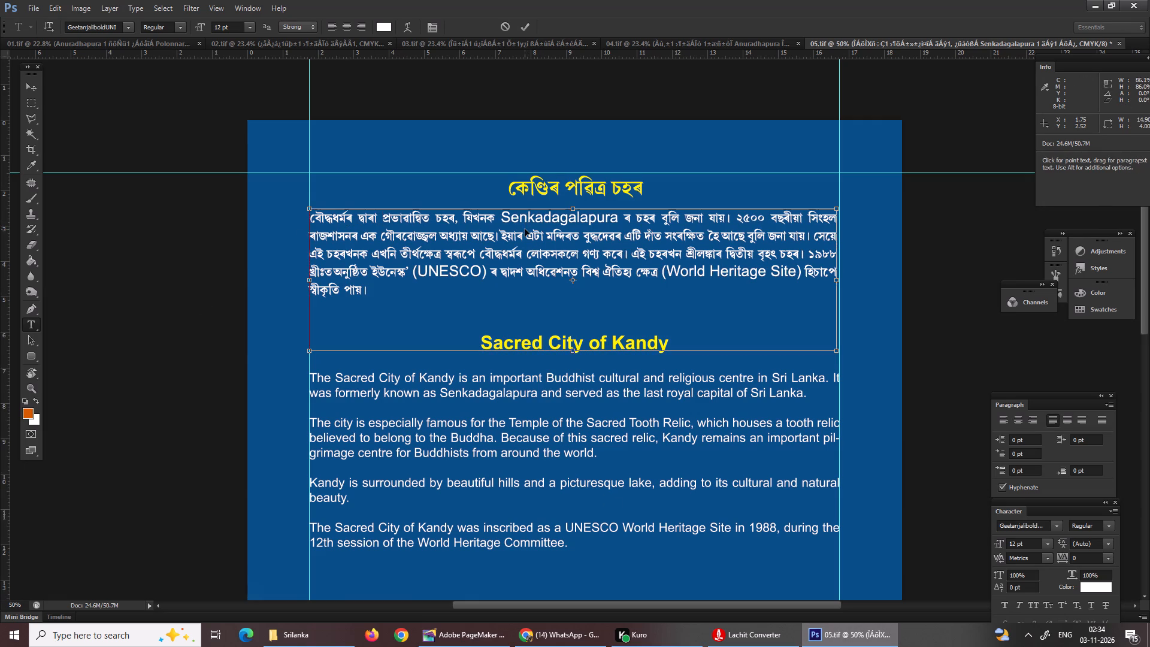
# Fit the whole Kandy page in view and save 05.tif.
pyautogui.hotkey('ctrl', '0')
pyautogui.hotkey('ctrl', 's')
pyautogui.hotkey('ctrl', 's')
pyautogui.hotkey('ctrl', 's')
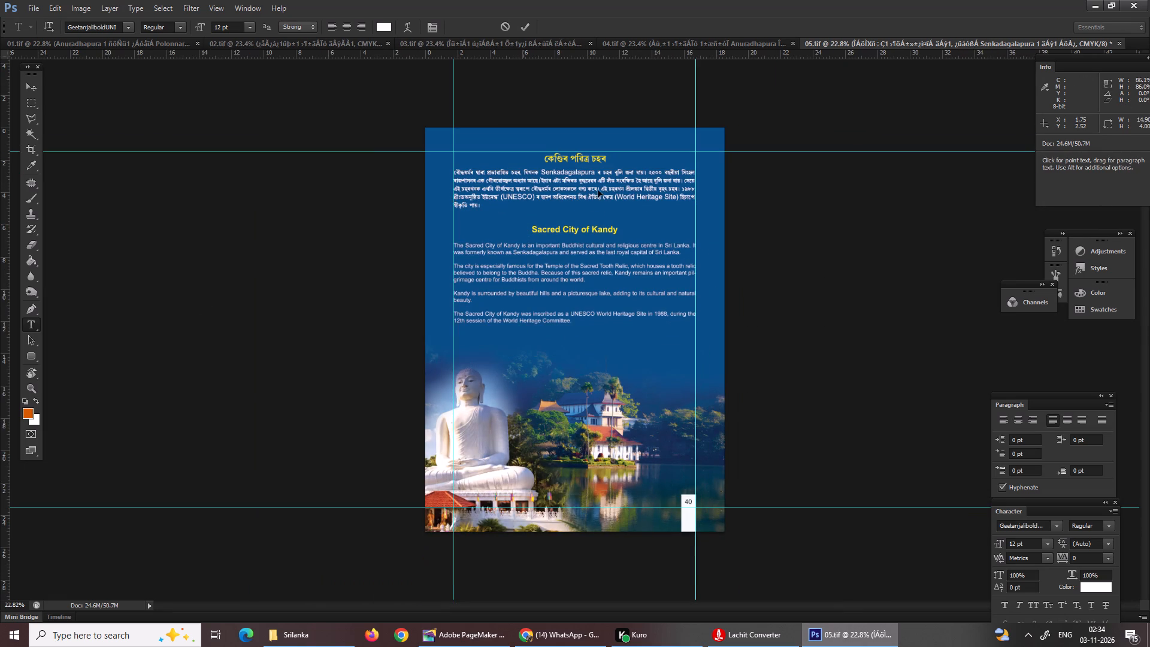
pyautogui.press('Return')
pyautogui.hotkey('ctrl', 's')
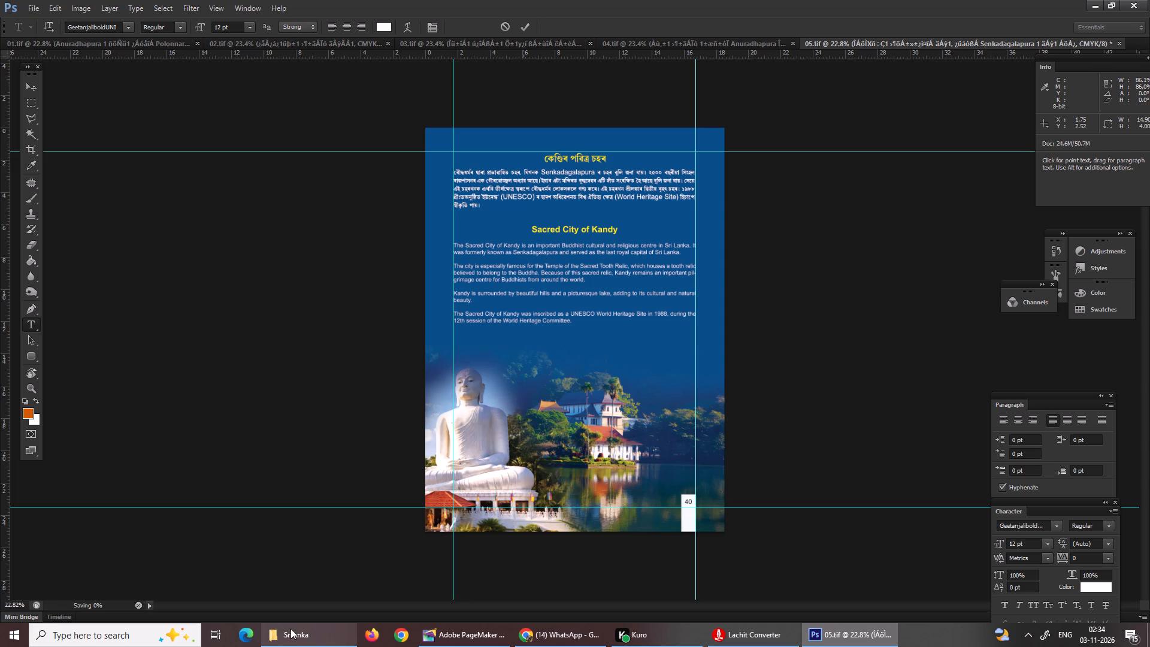
# Switch to the Srilanka folder in File Explorer and open page image 06 in Photoshop.
pyautogui.click(290, 622)
pyautogui.click(287, 637)
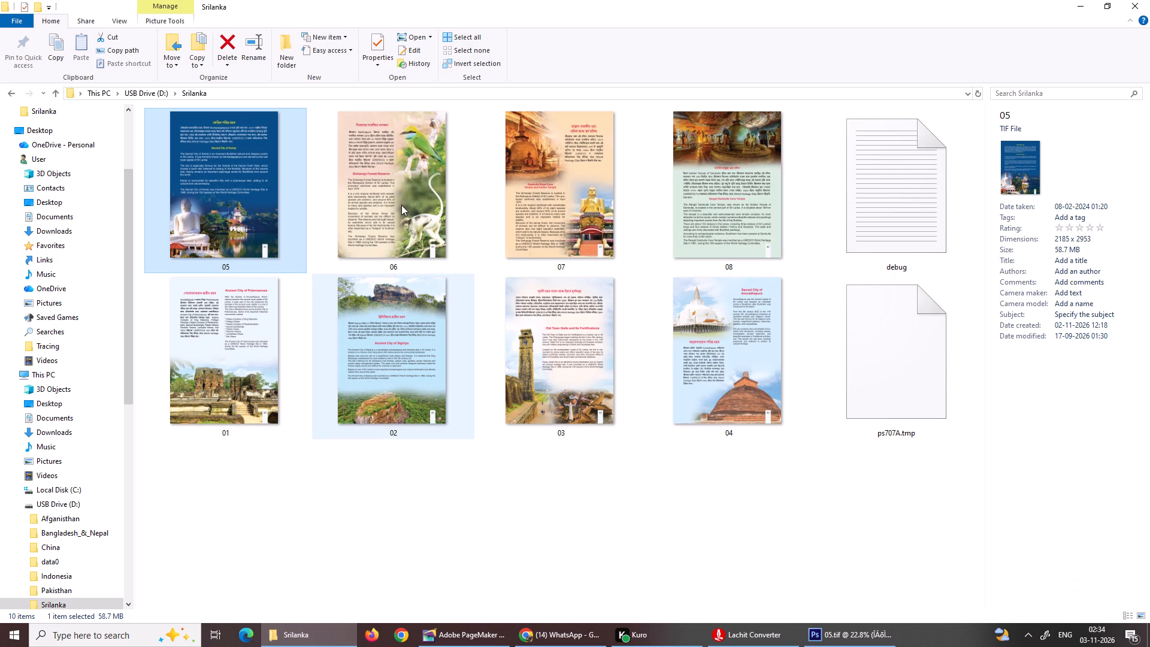
pyautogui.rightClick(401, 205)
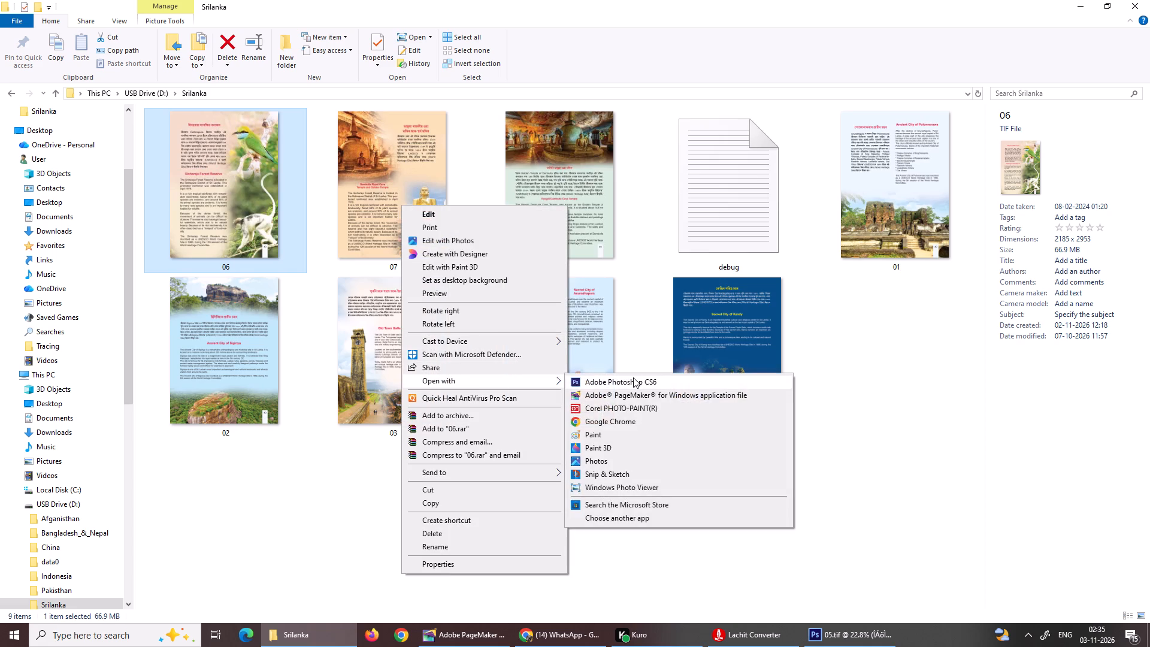
pyautogui.click(633, 377)
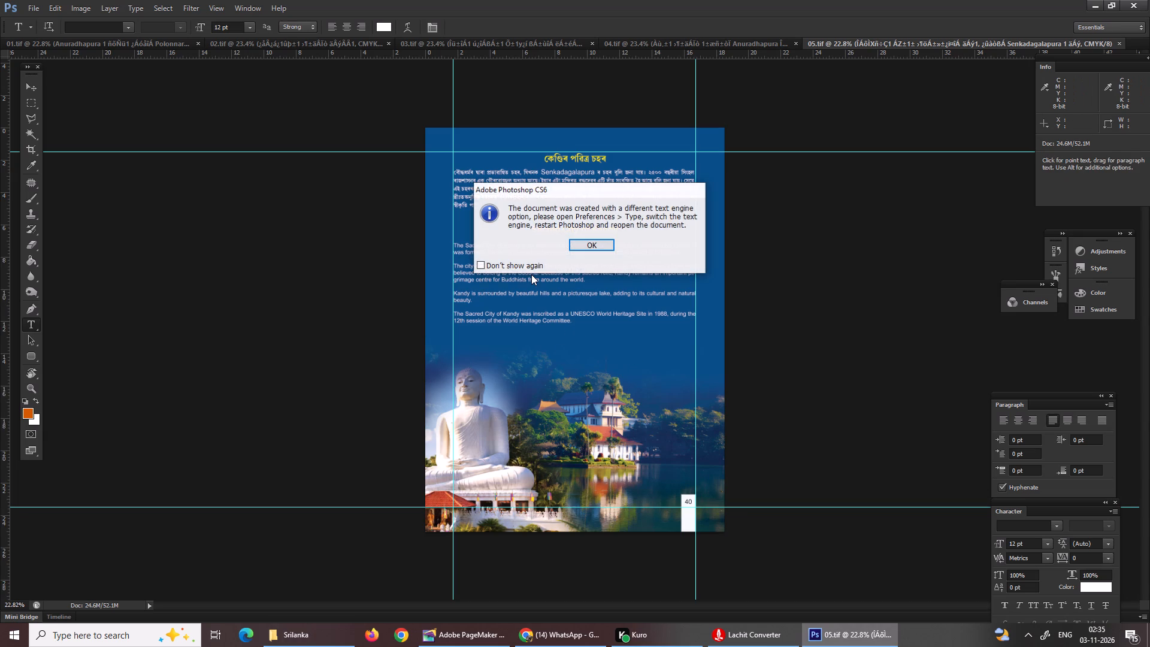
pyautogui.click(585, 249)
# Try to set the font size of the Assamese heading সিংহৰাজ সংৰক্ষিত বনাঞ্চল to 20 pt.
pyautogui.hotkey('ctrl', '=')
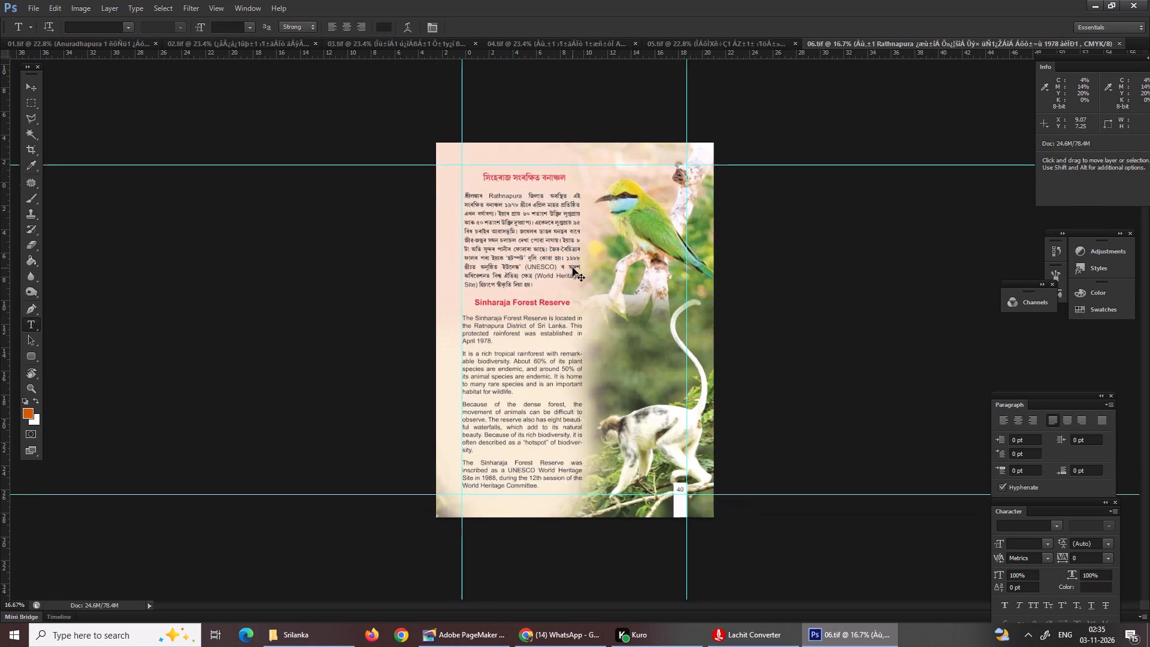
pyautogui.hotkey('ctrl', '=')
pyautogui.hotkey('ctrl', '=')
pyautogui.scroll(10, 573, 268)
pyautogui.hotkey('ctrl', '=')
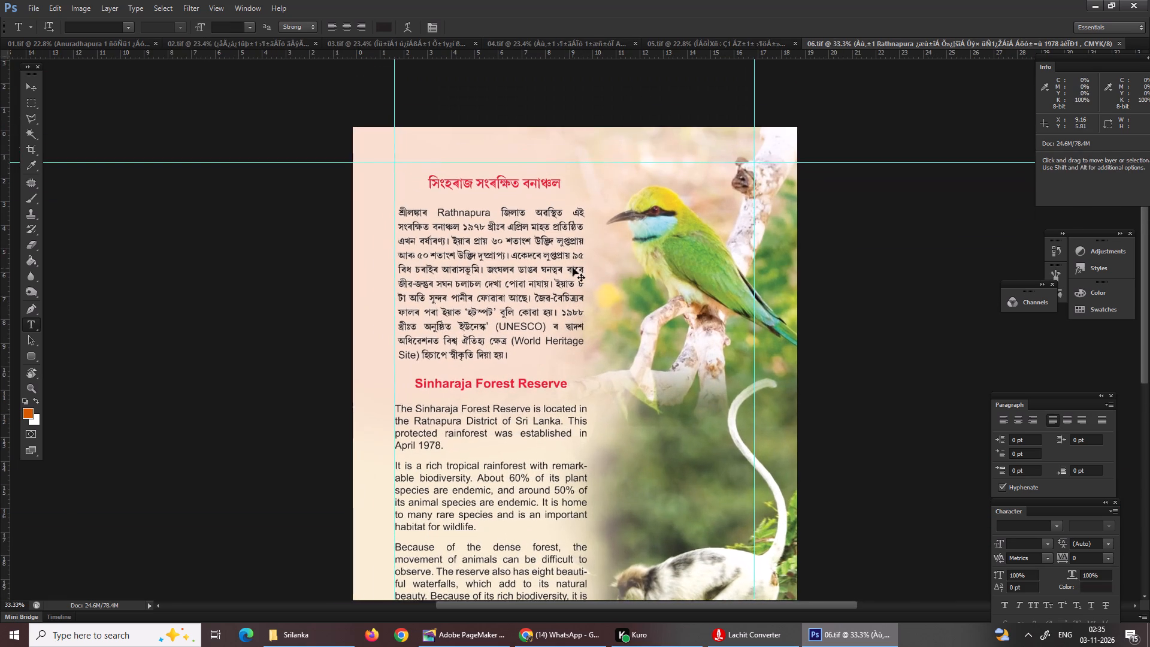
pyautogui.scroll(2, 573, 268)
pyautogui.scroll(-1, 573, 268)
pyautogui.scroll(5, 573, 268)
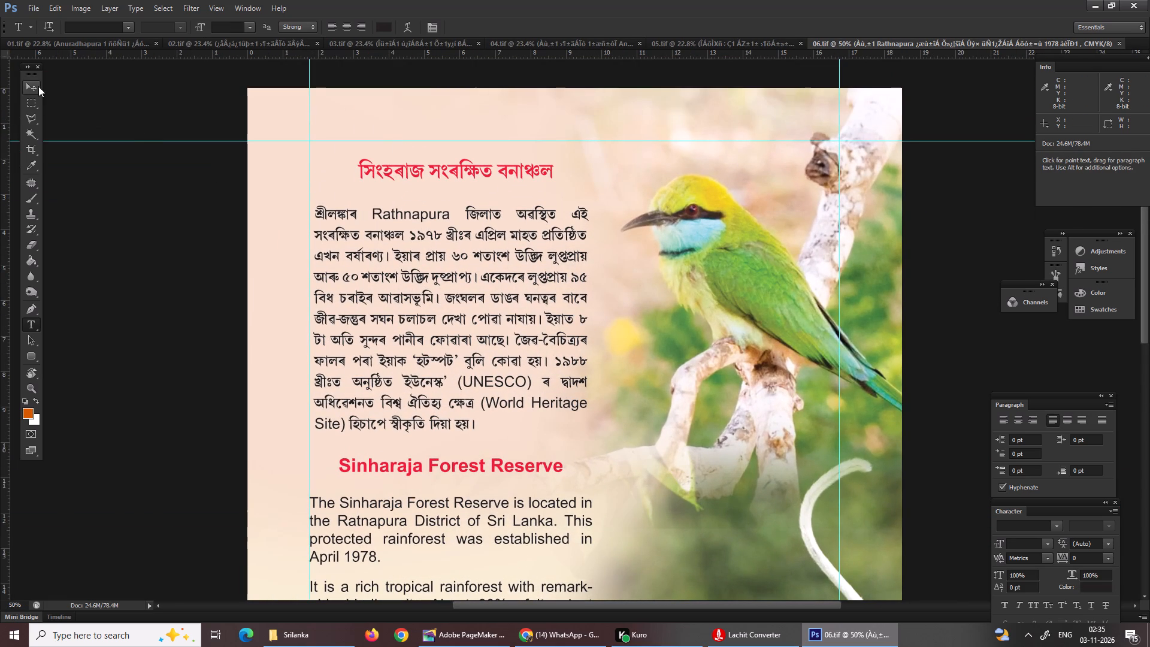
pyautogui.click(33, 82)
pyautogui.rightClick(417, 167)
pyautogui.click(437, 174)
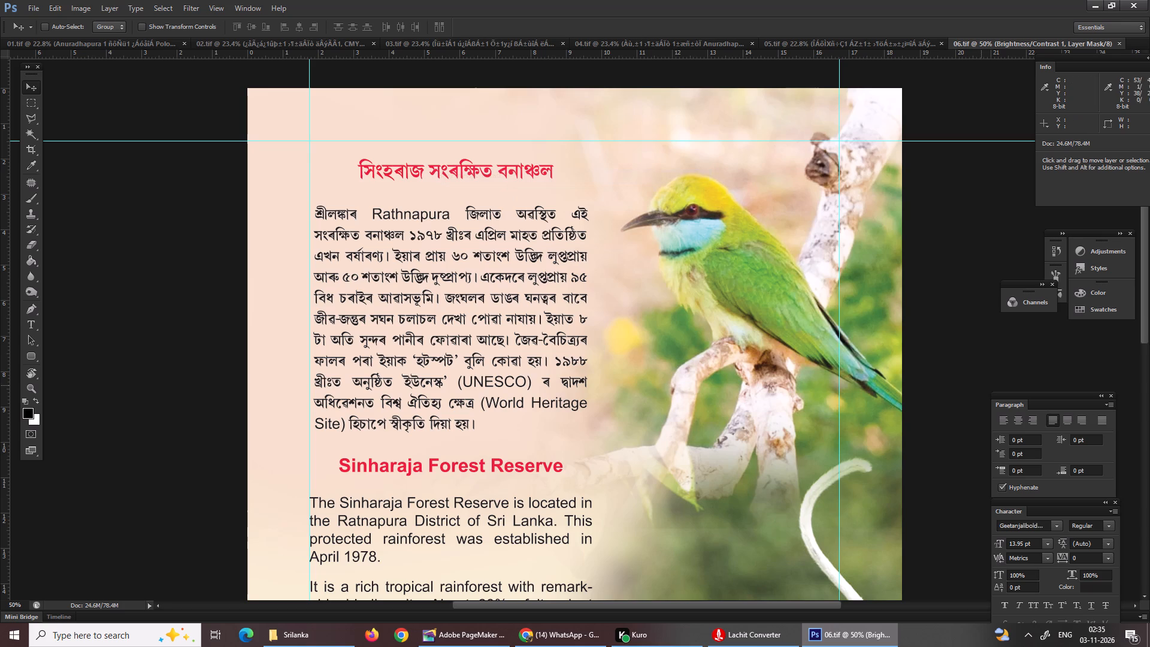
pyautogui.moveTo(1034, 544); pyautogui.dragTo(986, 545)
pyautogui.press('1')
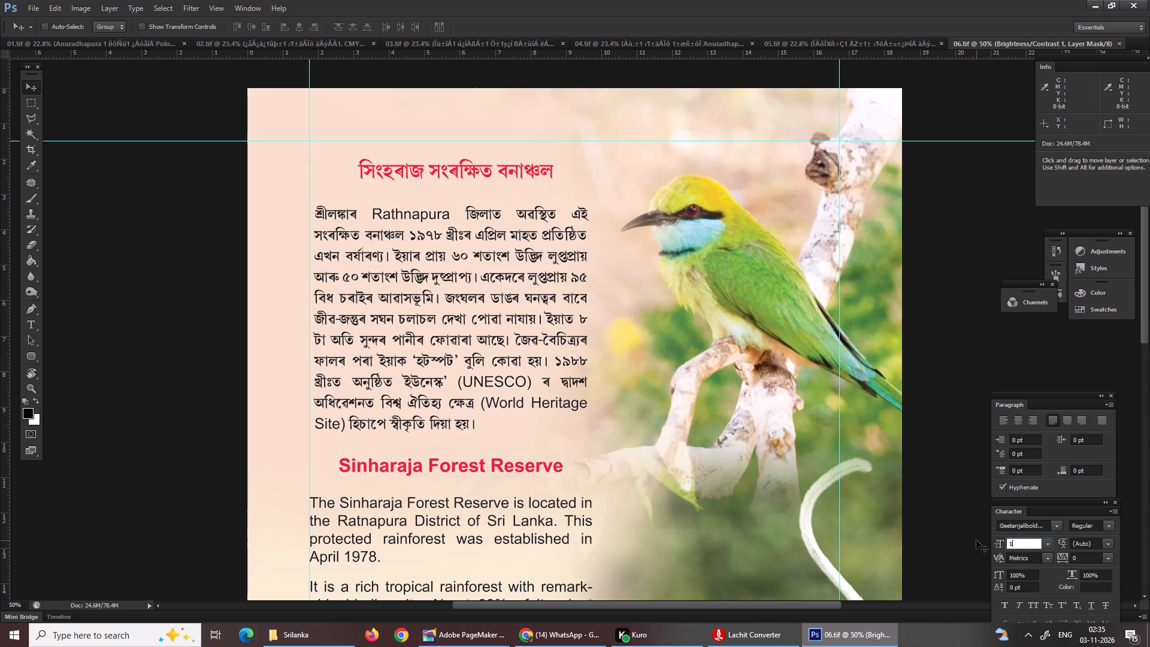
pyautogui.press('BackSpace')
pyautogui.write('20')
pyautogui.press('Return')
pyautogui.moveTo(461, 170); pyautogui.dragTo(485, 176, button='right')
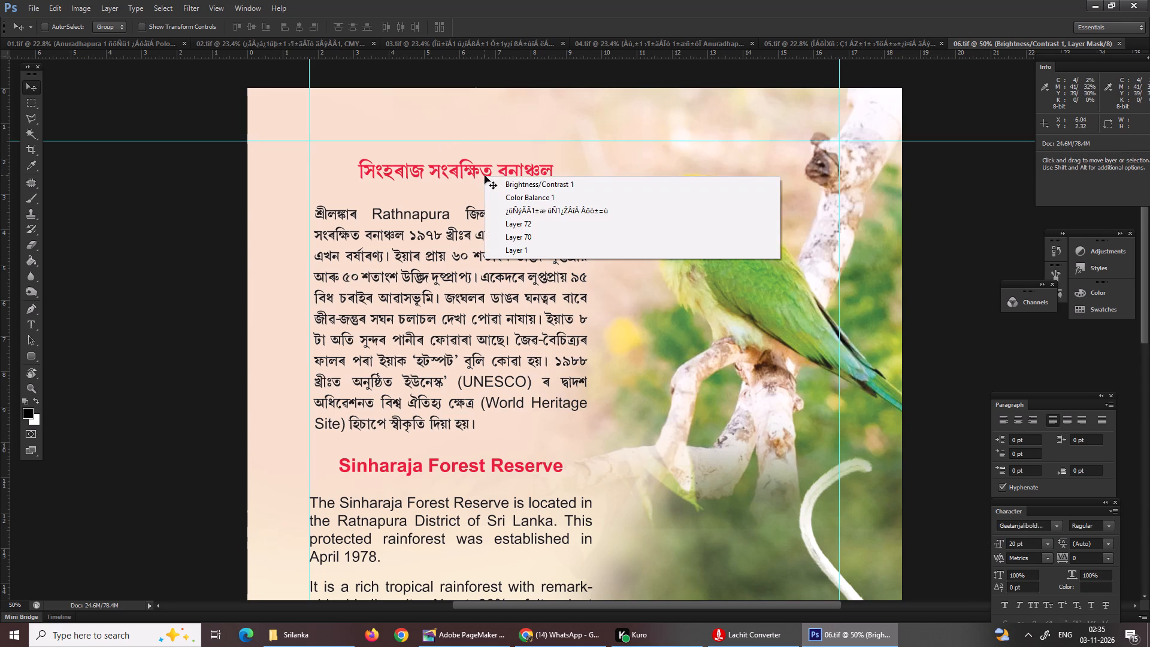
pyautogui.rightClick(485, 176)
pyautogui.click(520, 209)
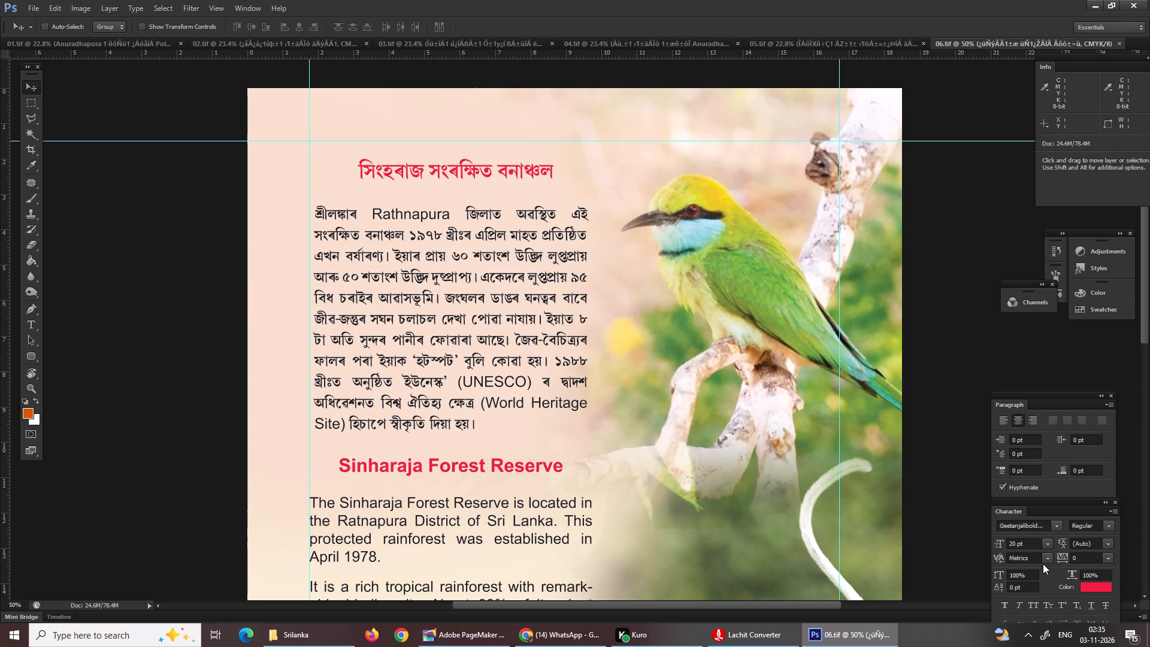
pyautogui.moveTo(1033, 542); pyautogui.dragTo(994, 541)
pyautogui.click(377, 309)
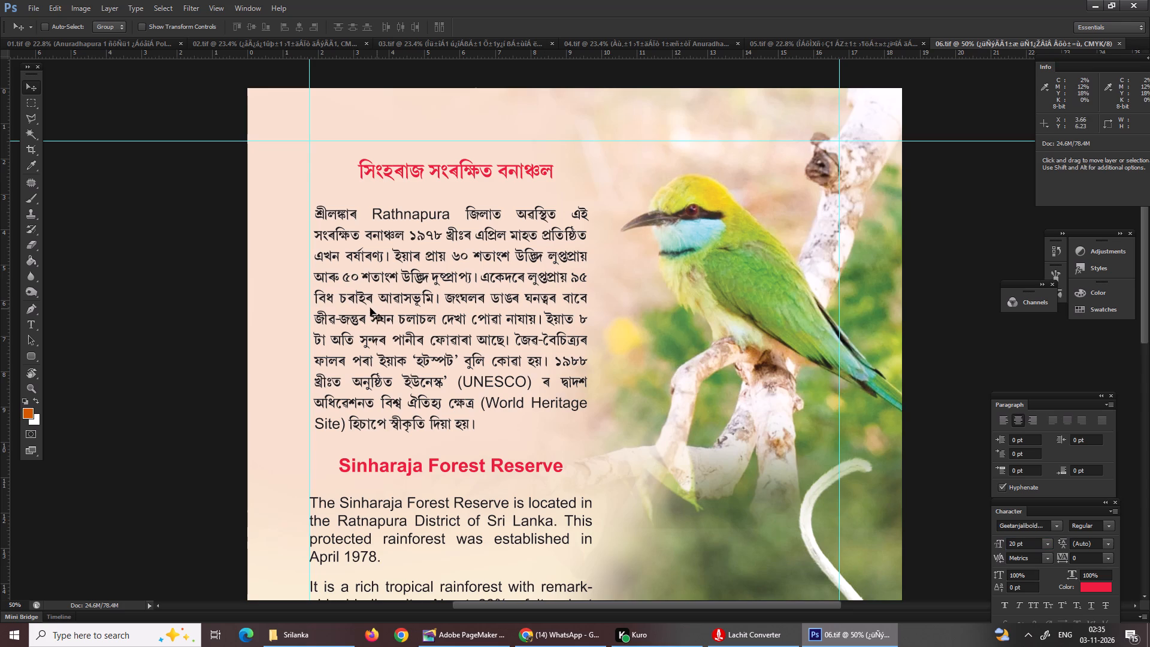
# Set the Assamese body paragraph beginning with শ্ৰীলঙ্কাৰ Rathnapura to 12 pt.
pyautogui.rightClick(373, 300)
pyautogui.click(411, 310)
pyautogui.rightClick(401, 297)
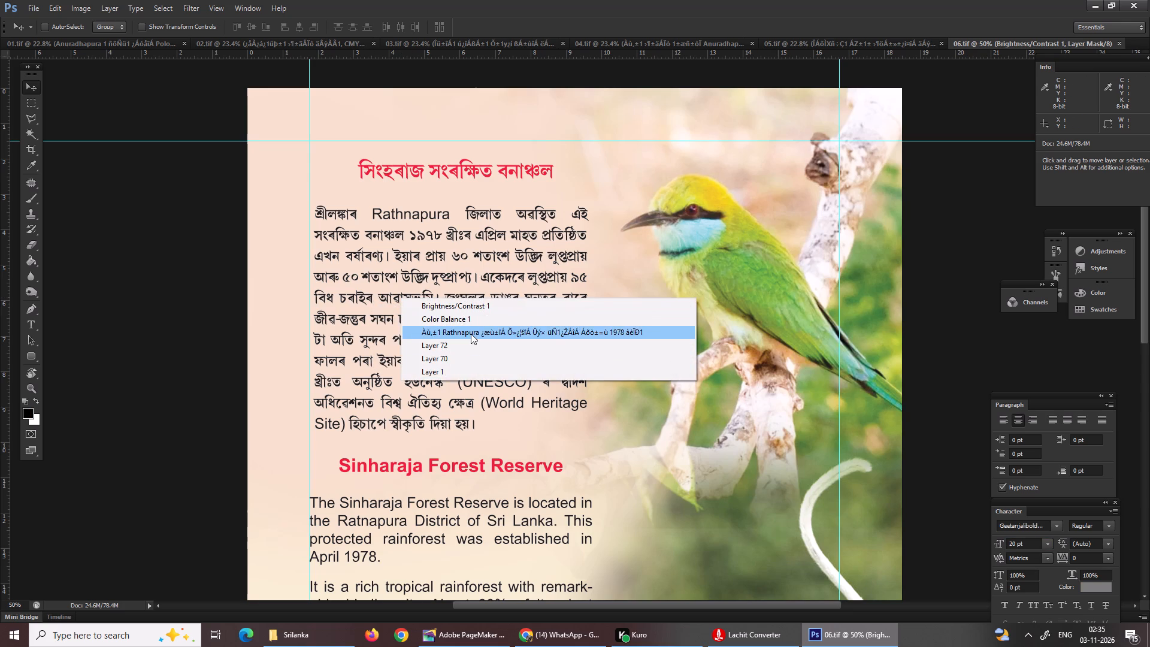
pyautogui.click(471, 334)
pyautogui.click(1028, 551)
pyautogui.click(1019, 542)
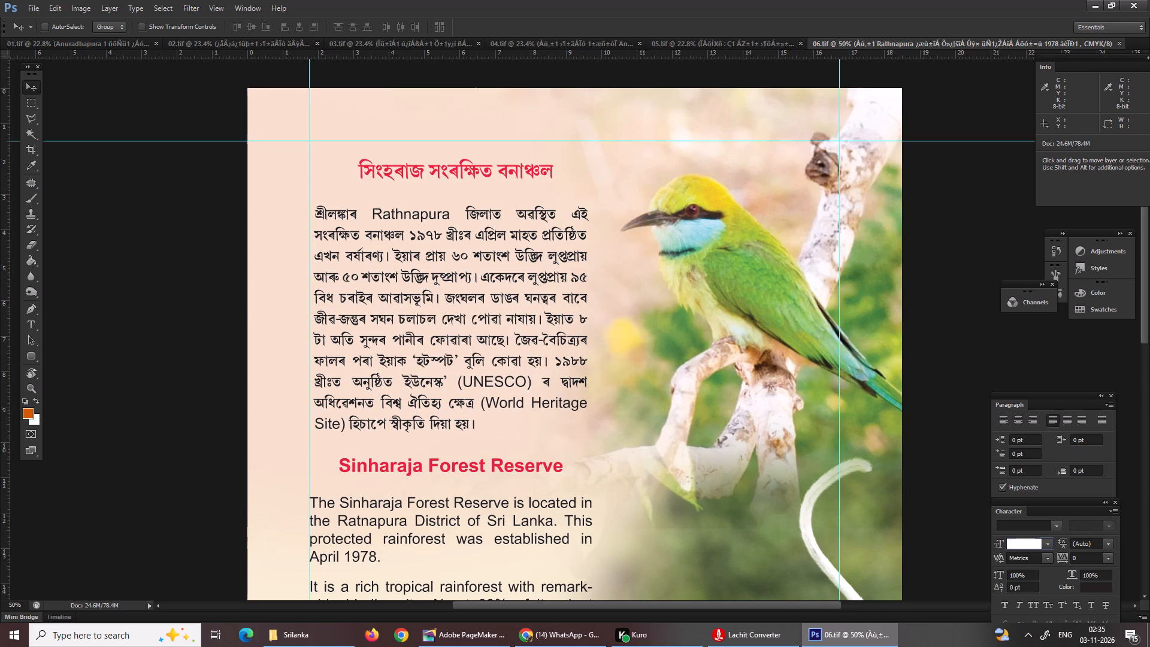
pyautogui.write('12')
pyautogui.press('Return')
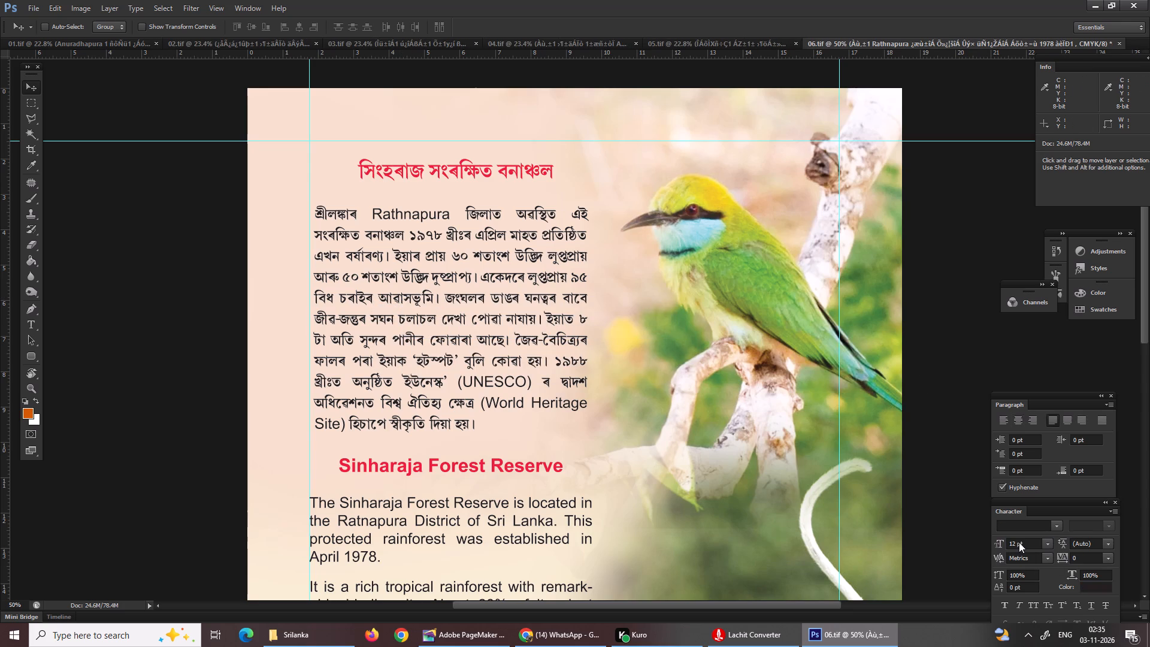
# Select the Sinharaja Forest Reserve heading inside the English text block and check its font size.
pyautogui.scroll(-6, 554, 333)
pyautogui.scroll(1, 555, 332)
pyautogui.scroll(-4, 555, 332)
pyautogui.rightClick(497, 373)
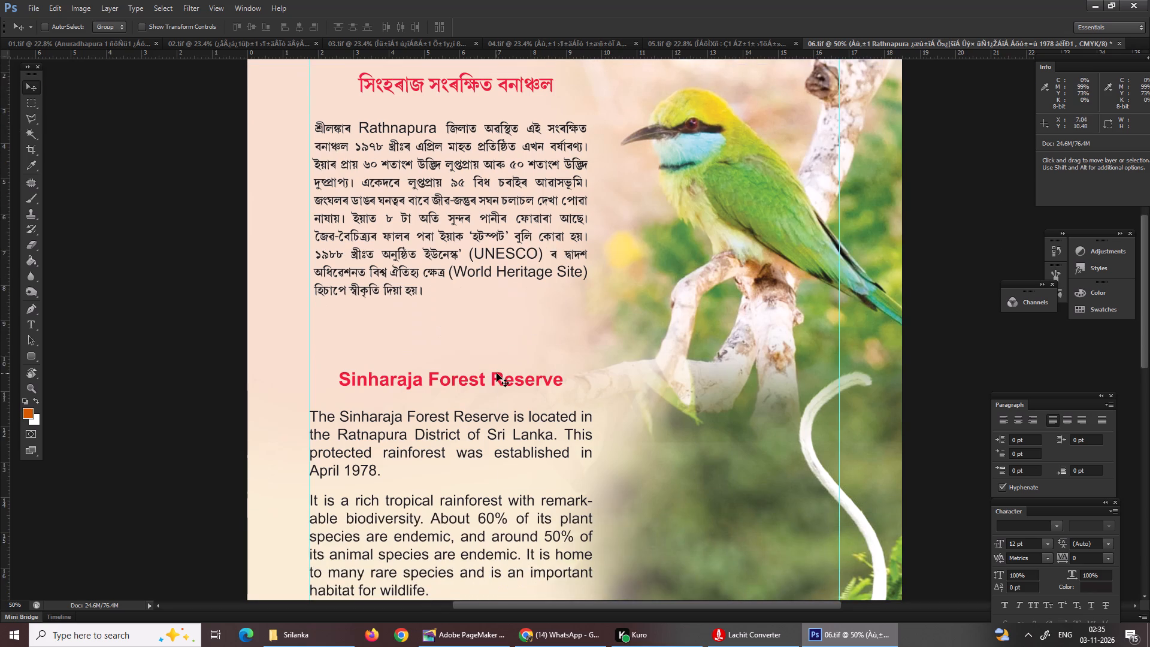
pyautogui.rightClick(446, 374)
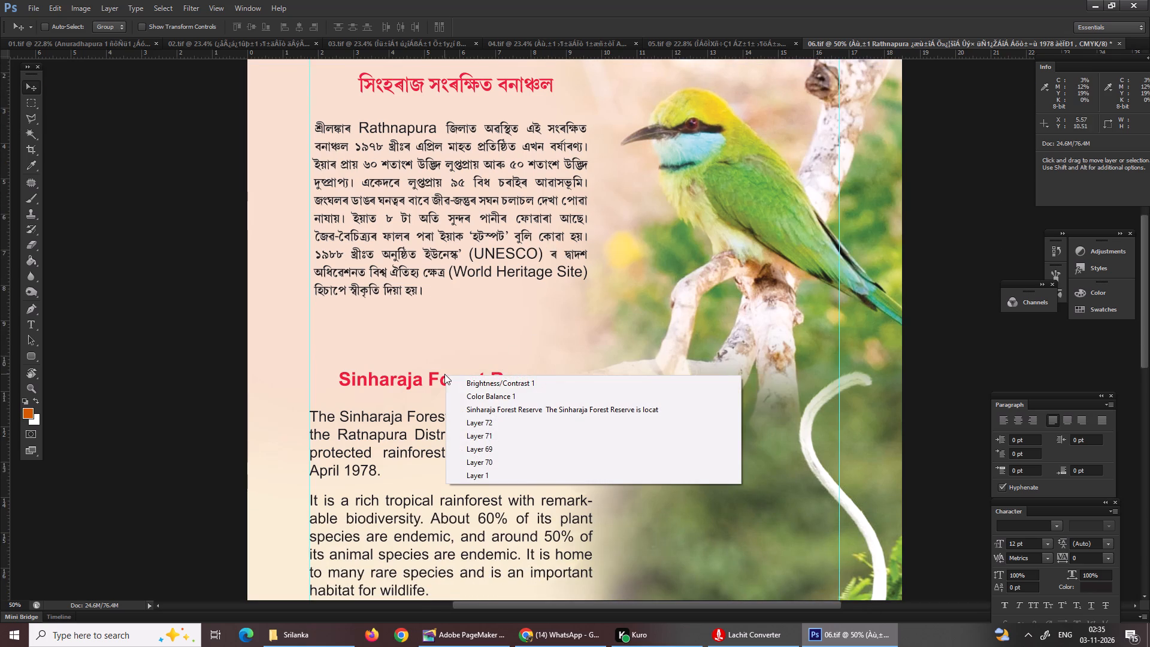
pyautogui.click(523, 408)
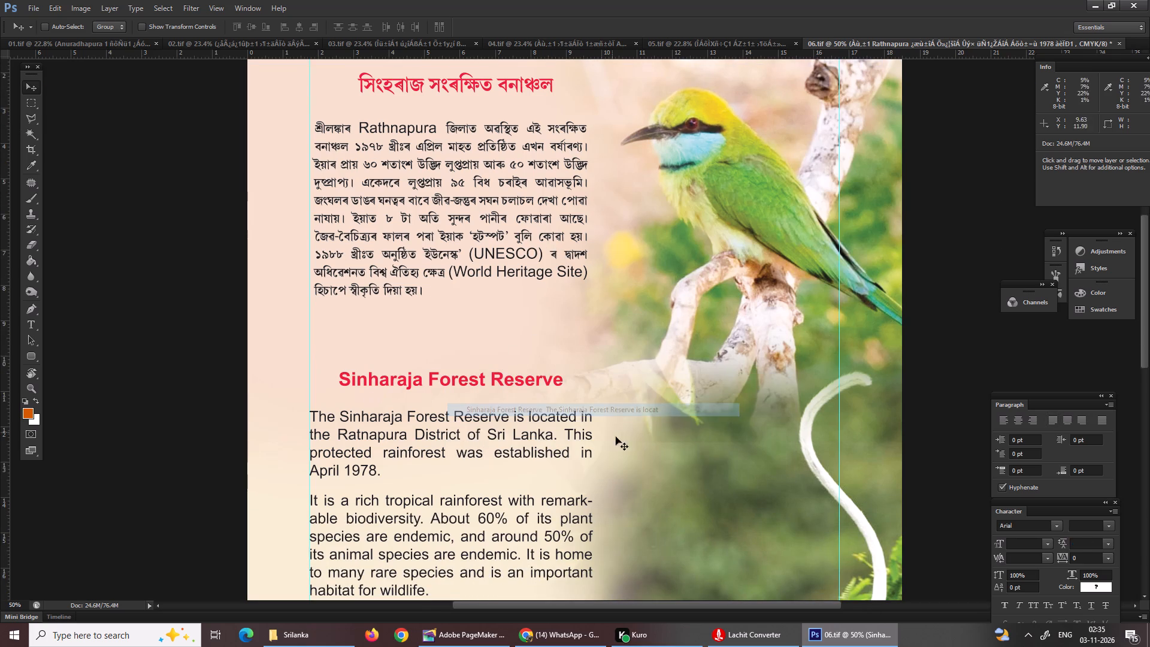
pyautogui.click(1028, 542)
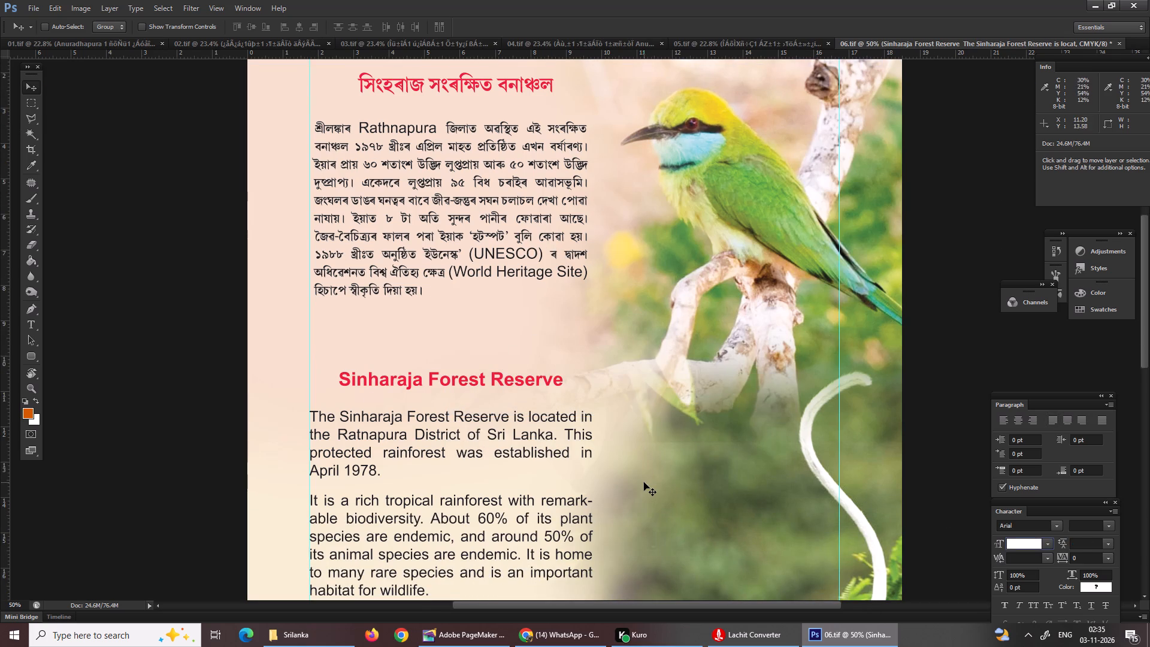
pyautogui.press('Return')
pyautogui.click(456, 401)
pyautogui.press('t')
pyautogui.moveTo(445, 379); pyautogui.dragTo(491, 440)
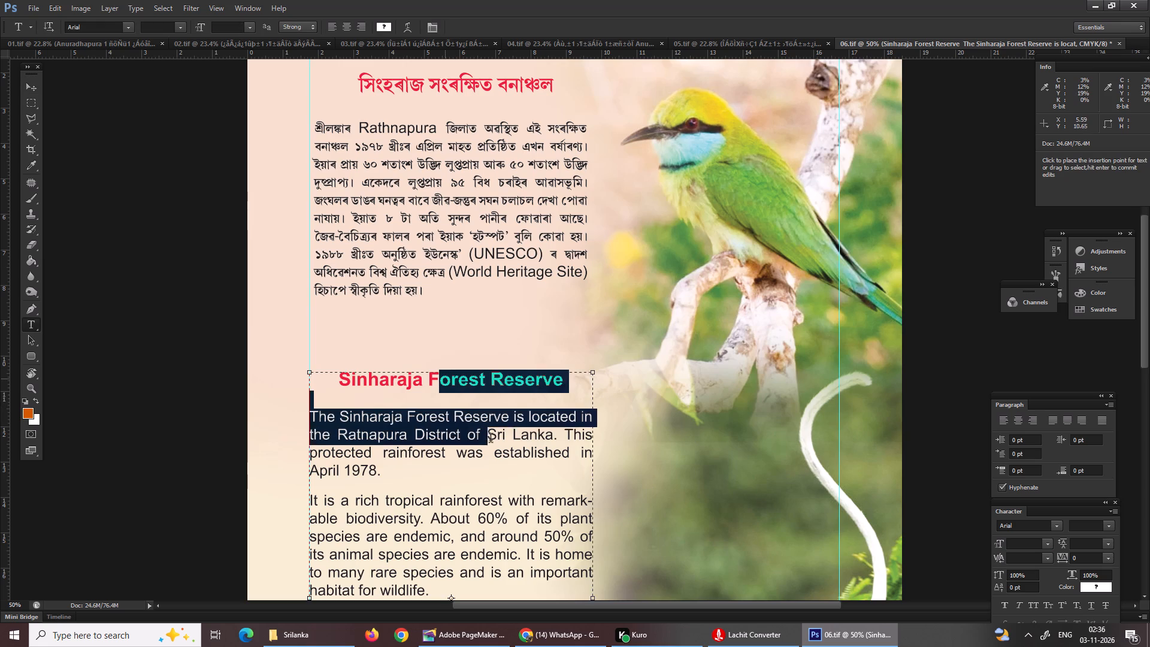
pyautogui.moveTo(491, 440); pyautogui.dragTo(498, 450)
pyautogui.click(367, 379)
pyautogui.moveTo(336, 379); pyautogui.dragTo(584, 378)
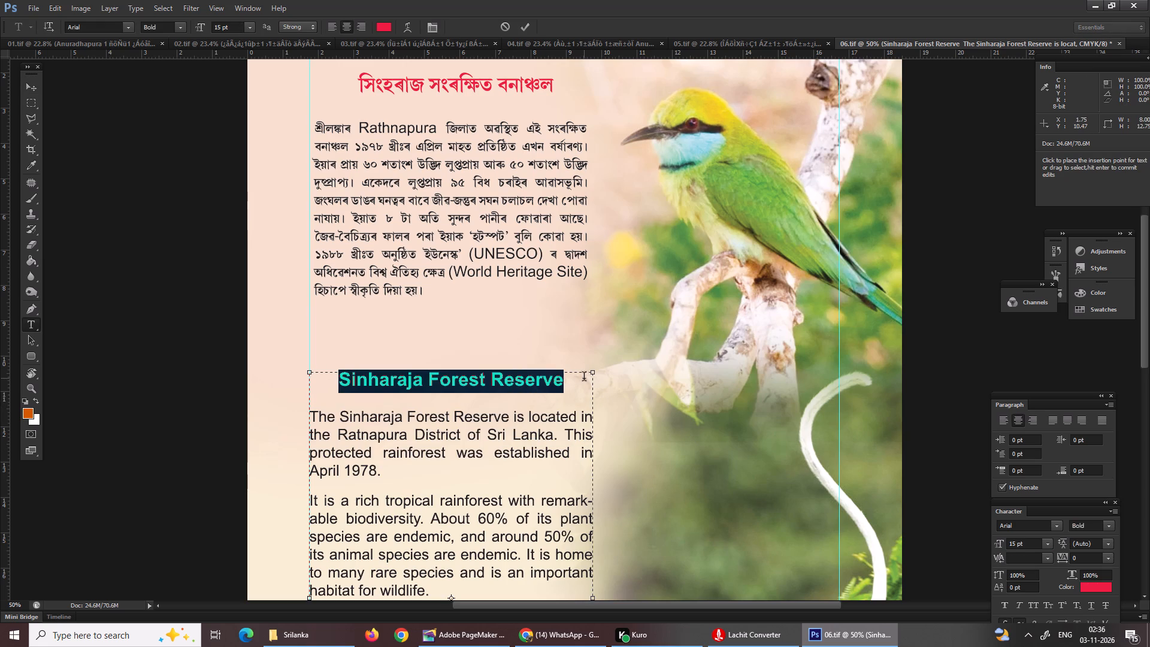
# Set all the English body paragraphs below the Sinharaja Forest Reserve heading to 10 pt.
pyautogui.scroll(-3, 474, 469)
pyautogui.scroll(2, 474, 469)
pyautogui.scroll(-1, 474, 469)
pyautogui.scroll(2, 474, 469)
pyautogui.scroll(-1, 474, 469)
pyautogui.scroll(-9, 340, 431)
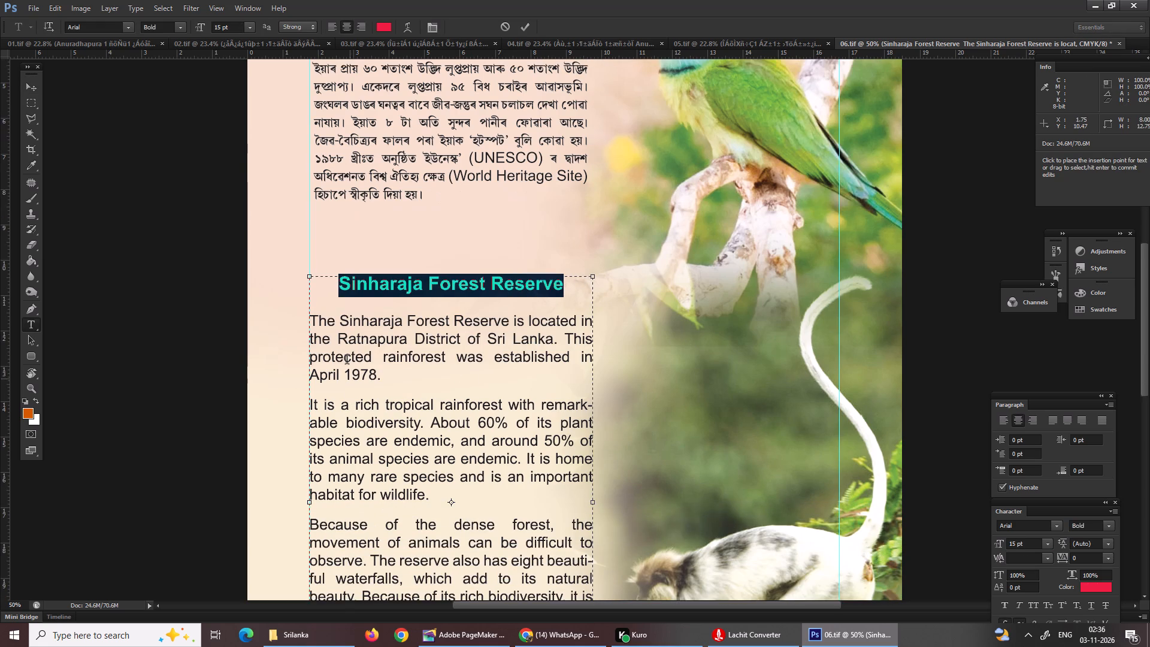
pyautogui.moveTo(313, 318); pyautogui.dragTo(555, 548)
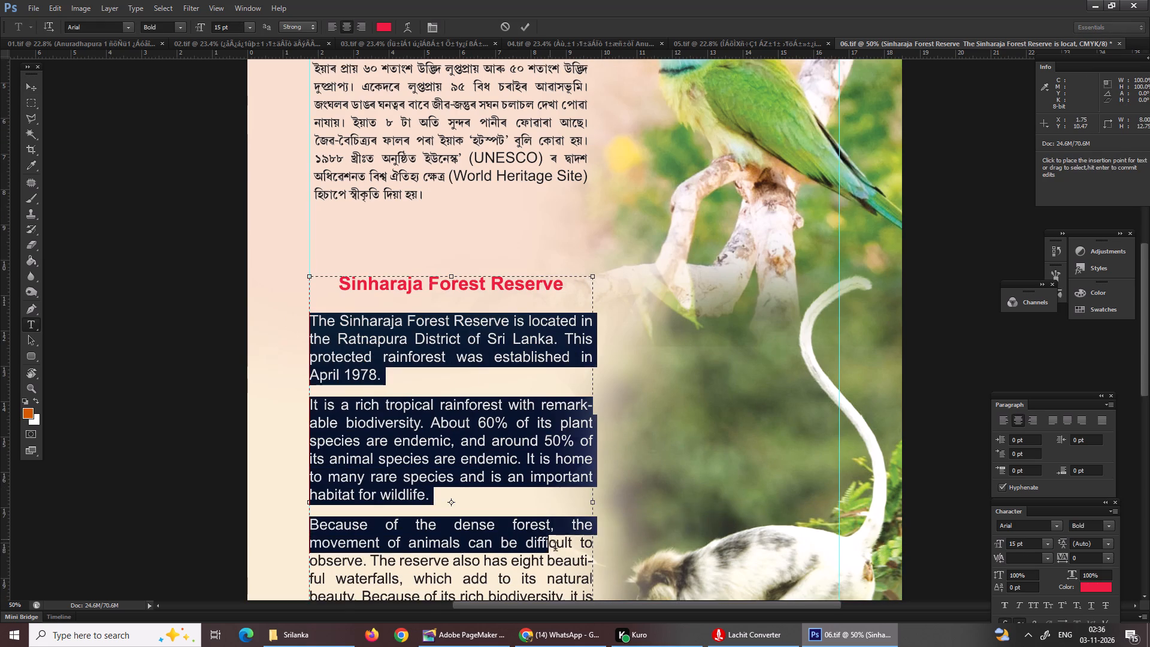
pyautogui.moveTo(555, 548); pyautogui.dragTo(582, 594)
pyautogui.scroll(-3, 580, 592)
pyautogui.scroll(1, 580, 591)
pyautogui.scroll(-4, 580, 589)
pyautogui.scroll(-5, 500, 503)
pyautogui.scroll(-2, 451, 516)
pyautogui.scroll(1, 451, 516)
pyautogui.scroll(-12, 451, 516)
pyautogui.scroll(2, 451, 516)
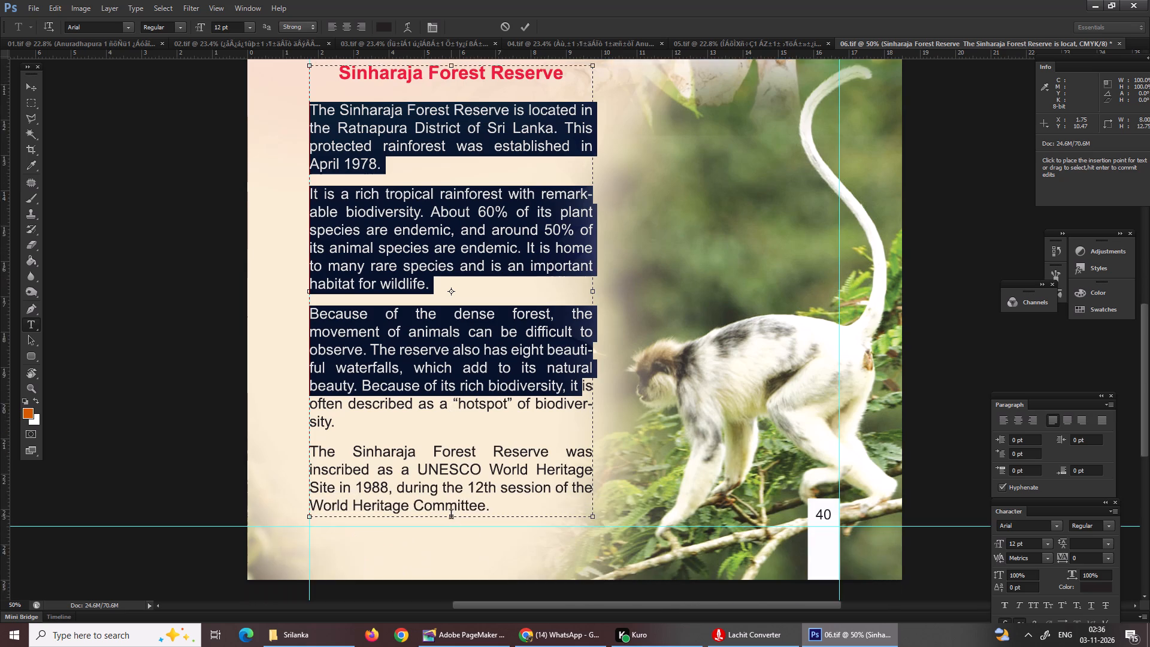
pyautogui.scroll(-3, 451, 516)
pyautogui.keyDown('shift'); pyautogui.click(503, 482); pyautogui.keyUp('shift')
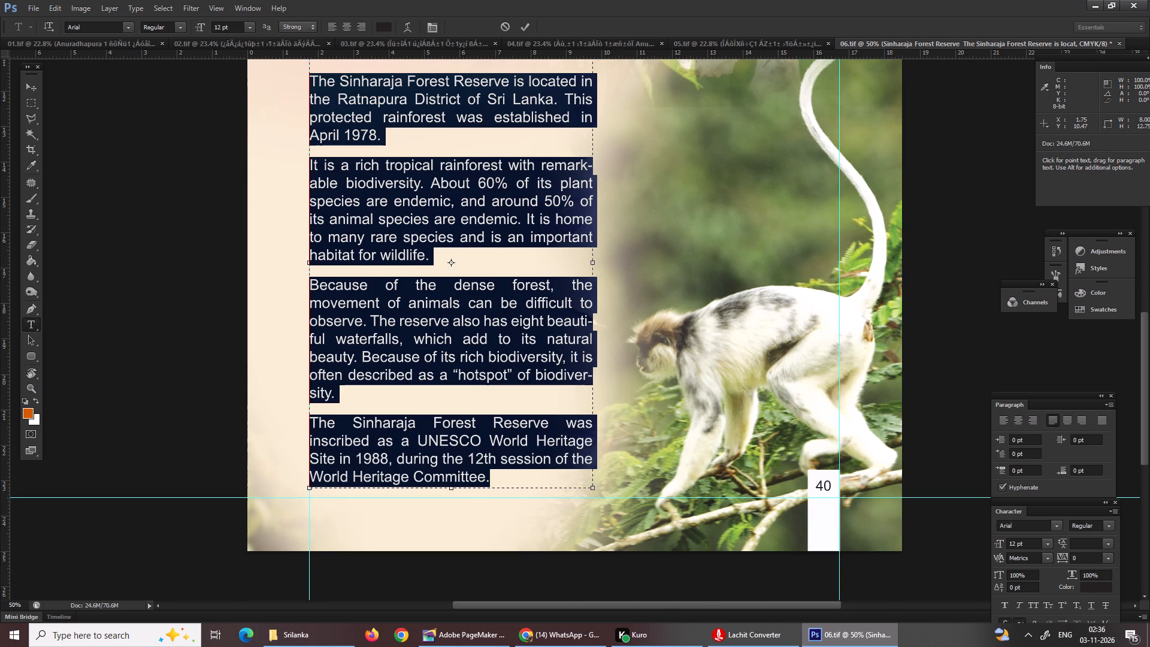
pyautogui.moveTo(1035, 546); pyautogui.dragTo(937, 550)
pyautogui.write('10')
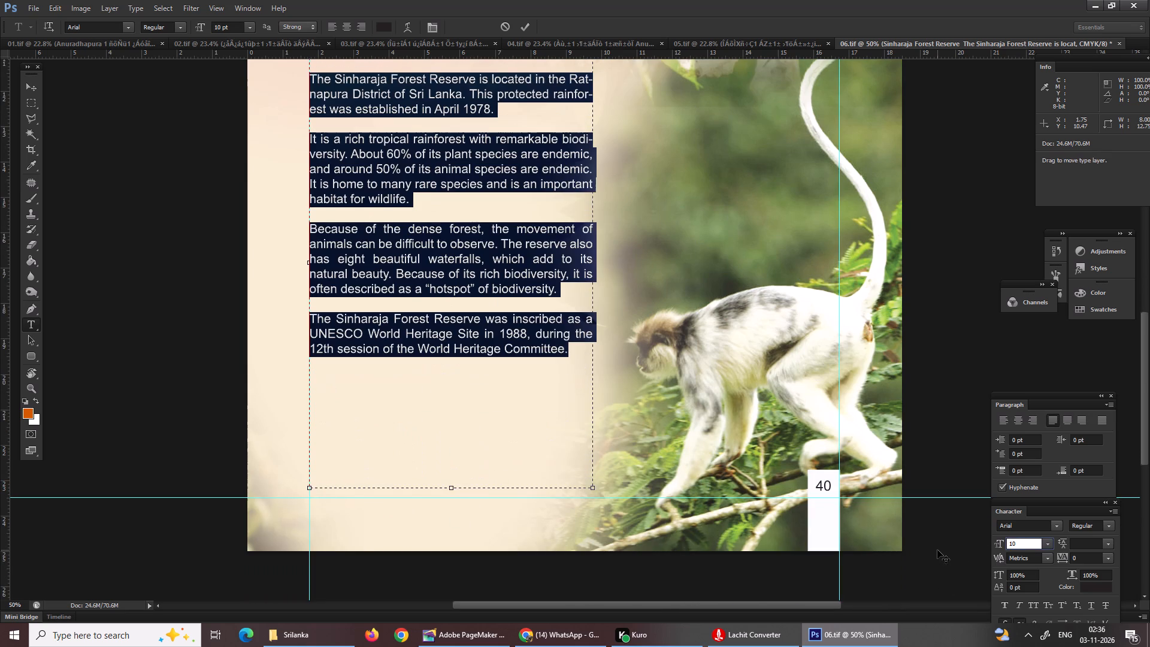
pyautogui.press('Return')
pyautogui.press('Return')
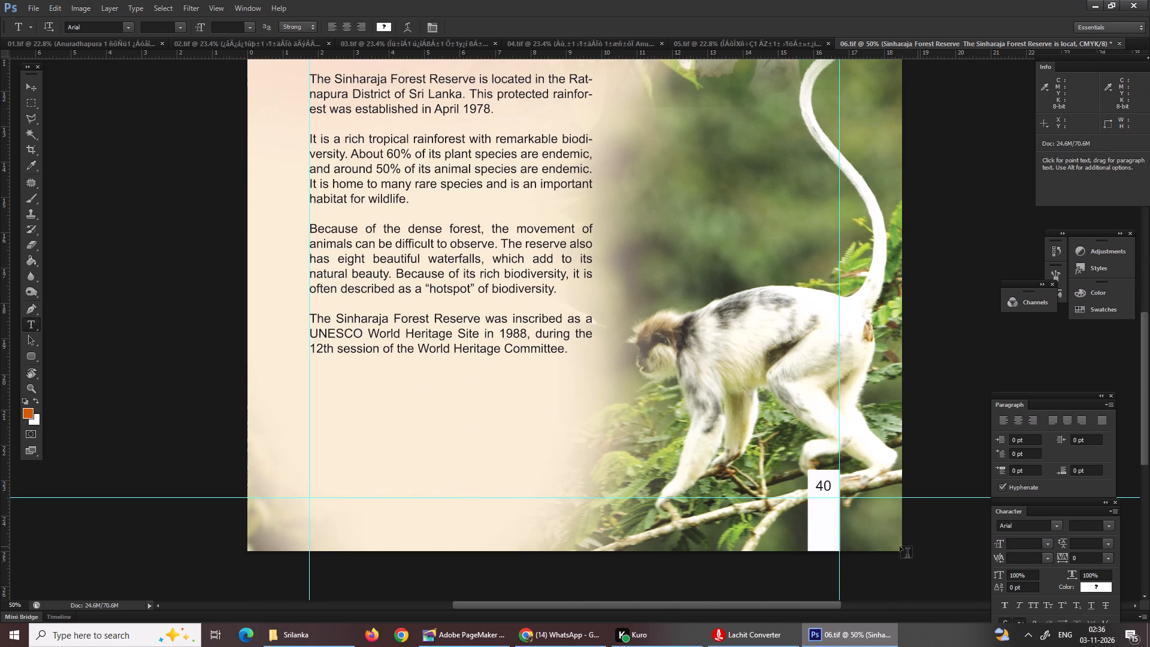
# Shorten the English text box to about 9.6 cm high, ending just below its last line.
pyautogui.click(425, 241)
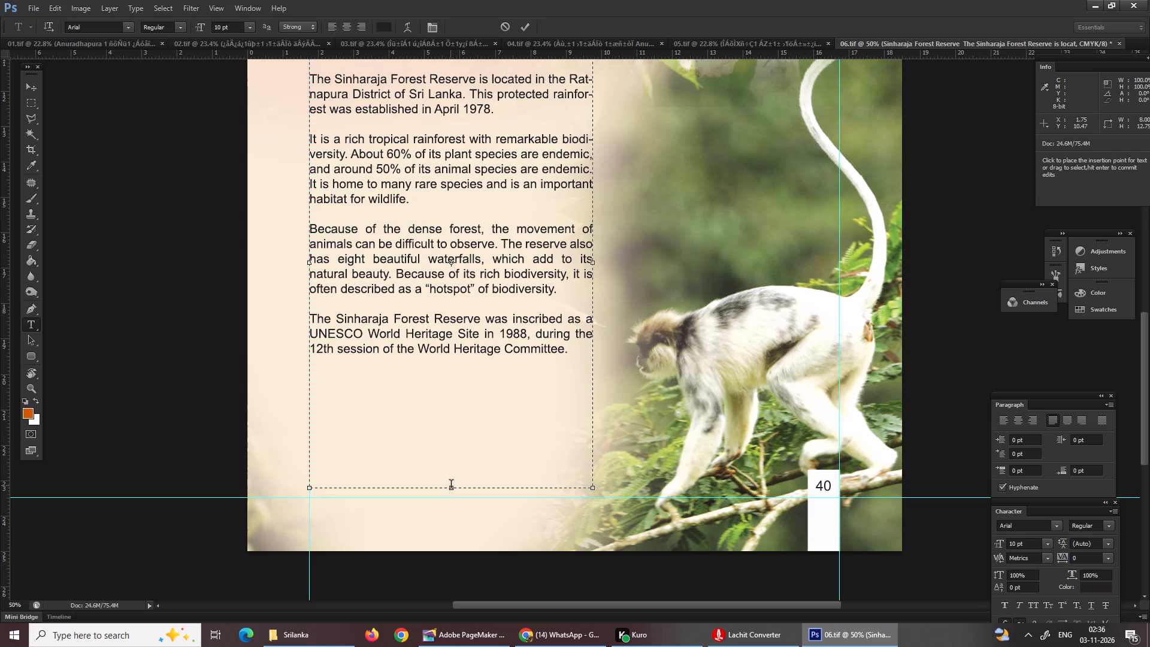
pyautogui.moveTo(451, 486); pyautogui.dragTo(449, 398)
pyautogui.moveTo(453, 492); pyautogui.dragTo(449, 398)
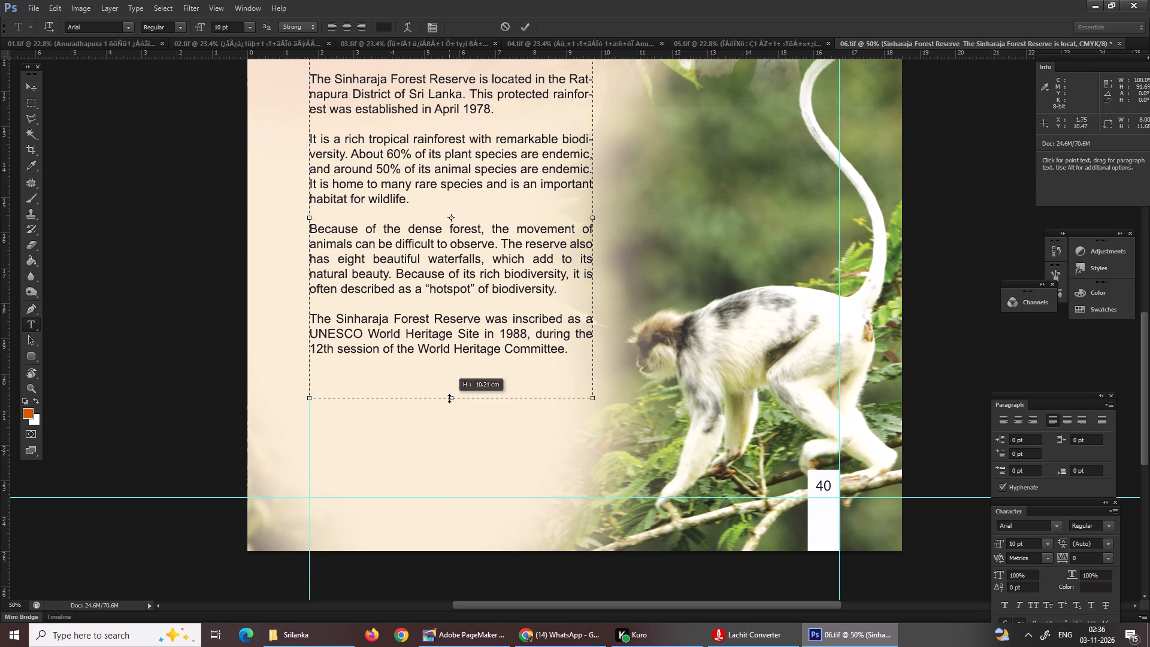
pyautogui.moveTo(449, 398); pyautogui.dragTo(450, 382)
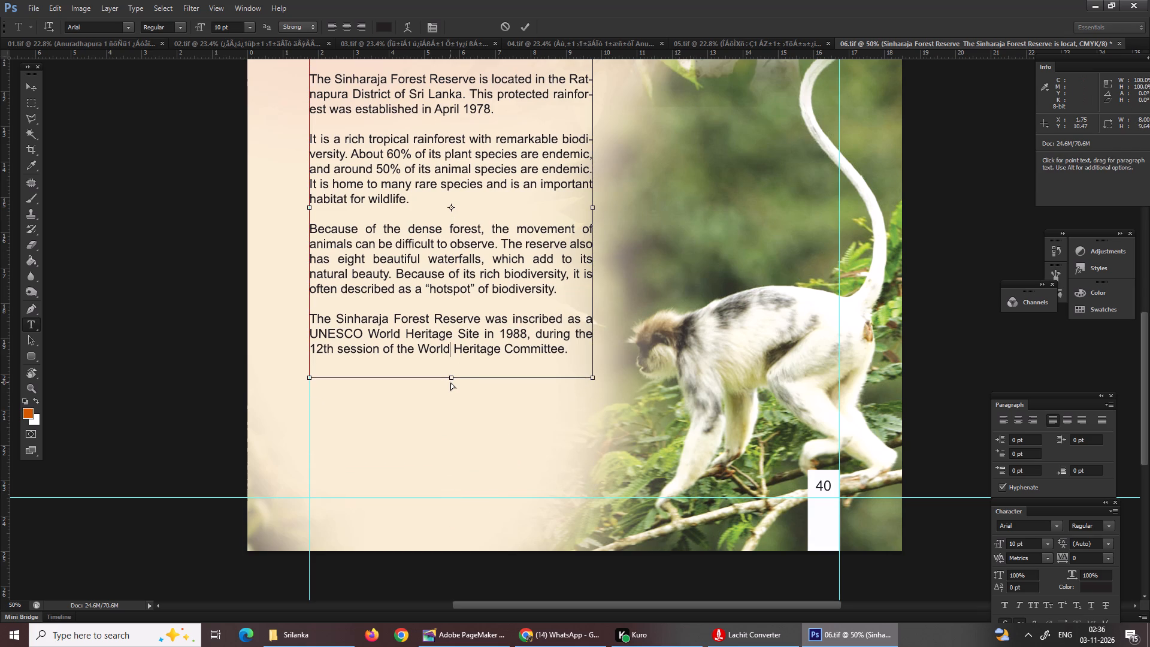
pyautogui.hotkey('ctrl', '0')
pyautogui.scroll(2, 450, 382)
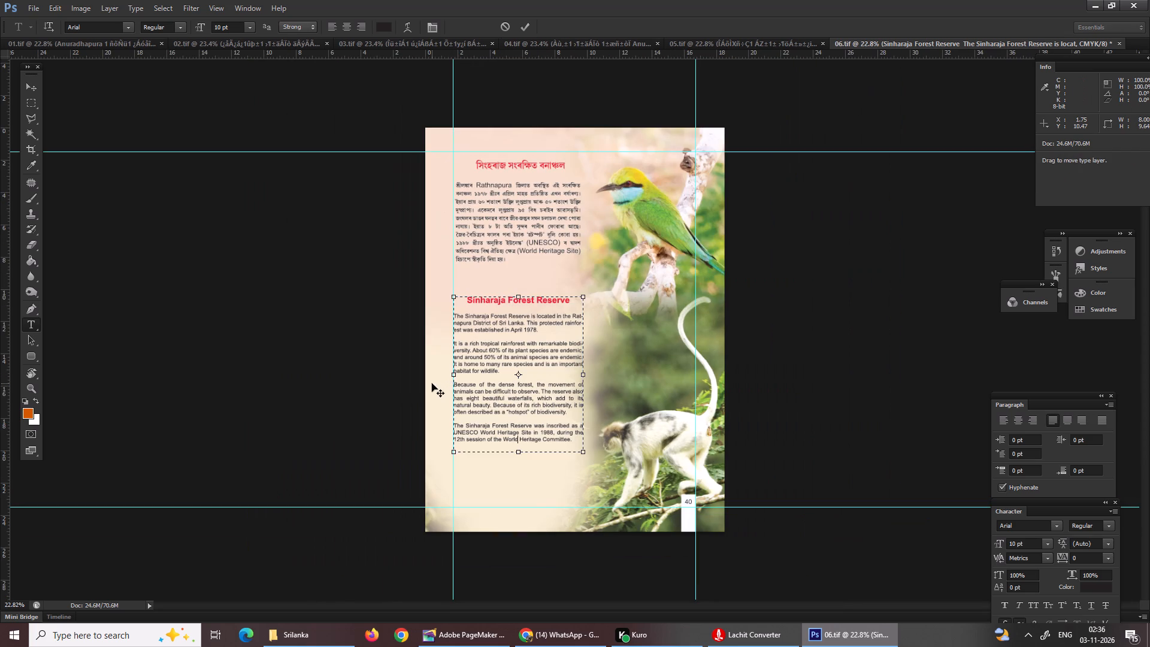
pyautogui.press('Return')
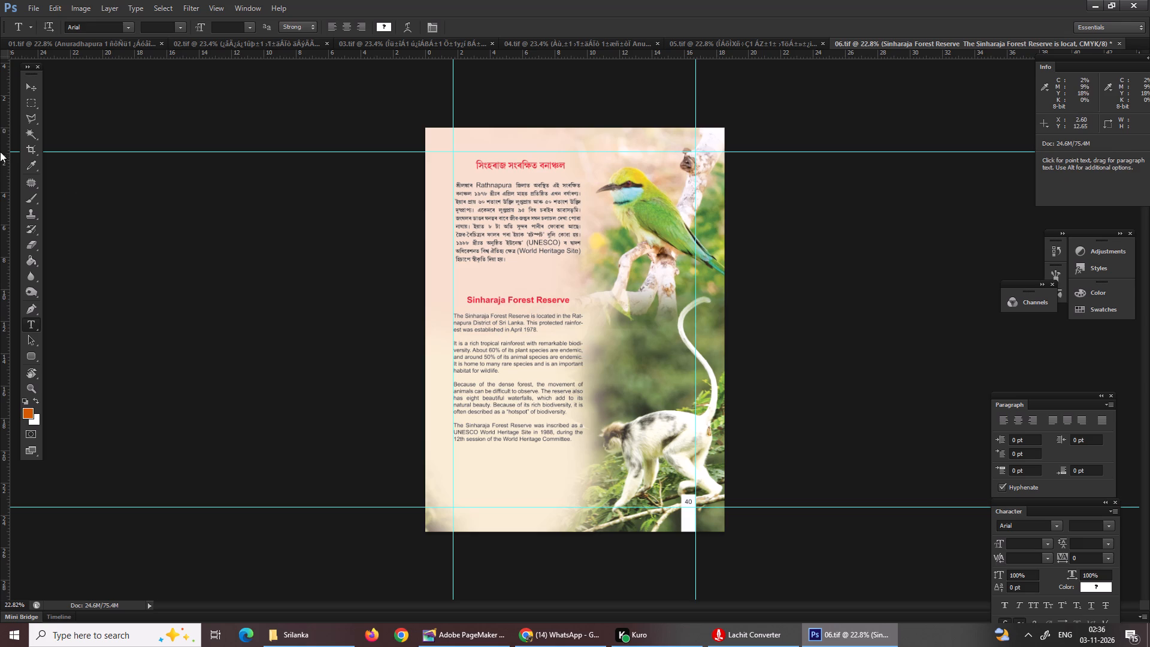
# Move the English Sinharaja Forest Reserve text block down about 1.5 cm and very slightly left.
pyautogui.click(26, 83)
pyautogui.rightClick(512, 351)
pyautogui.click(546, 358)
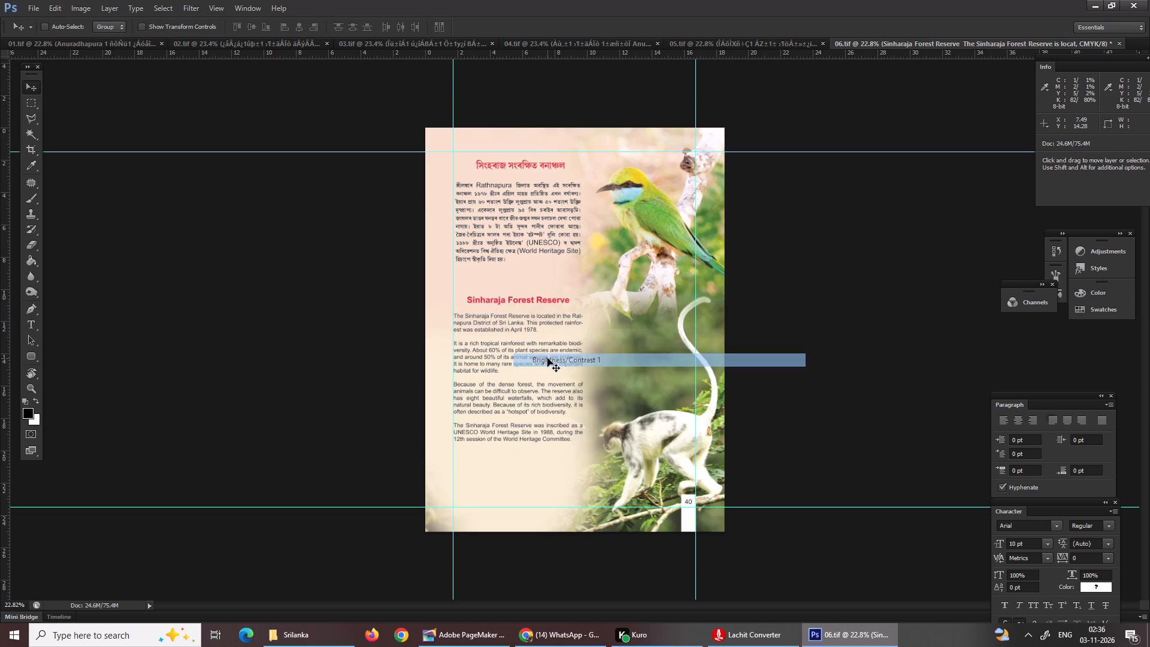
pyautogui.rightClick(488, 358)
pyautogui.click(561, 399)
pyautogui.moveTo(503, 373); pyautogui.dragTo(506, 397)
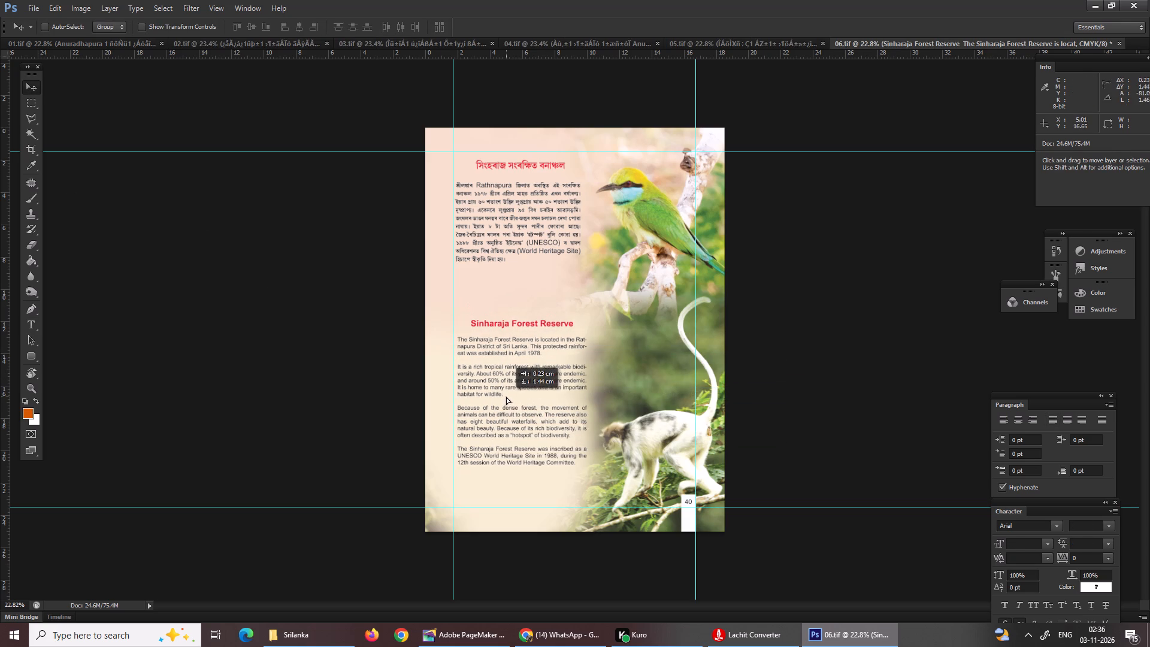
pyautogui.moveTo(506, 397); pyautogui.dragTo(500, 398)
# Move the Assamese body paragraph straight down, closer to the English heading.
pyautogui.rightClick(486, 218)
pyautogui.click(525, 257)
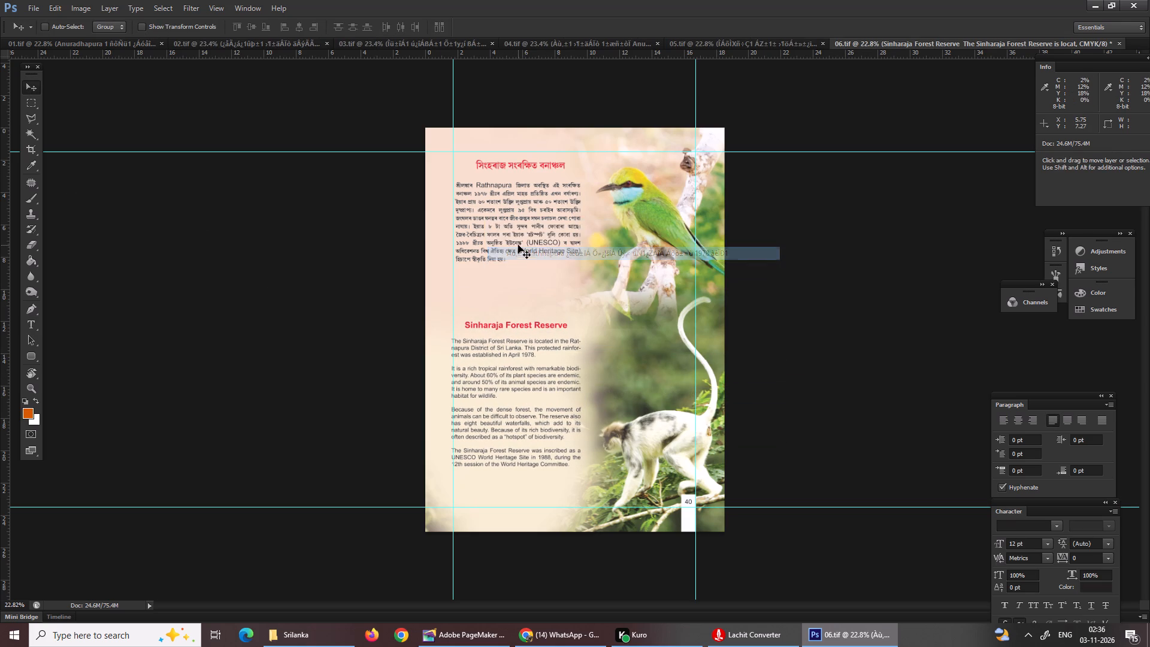
pyautogui.moveTo(518, 245); pyautogui.dragTo(518, 265)
# Move the Assamese heading সিংহৰাজ সংৰক্ষিত বনাঞ্চল down and slightly left, centred just above its body paragraph.
pyautogui.rightClick(503, 171)
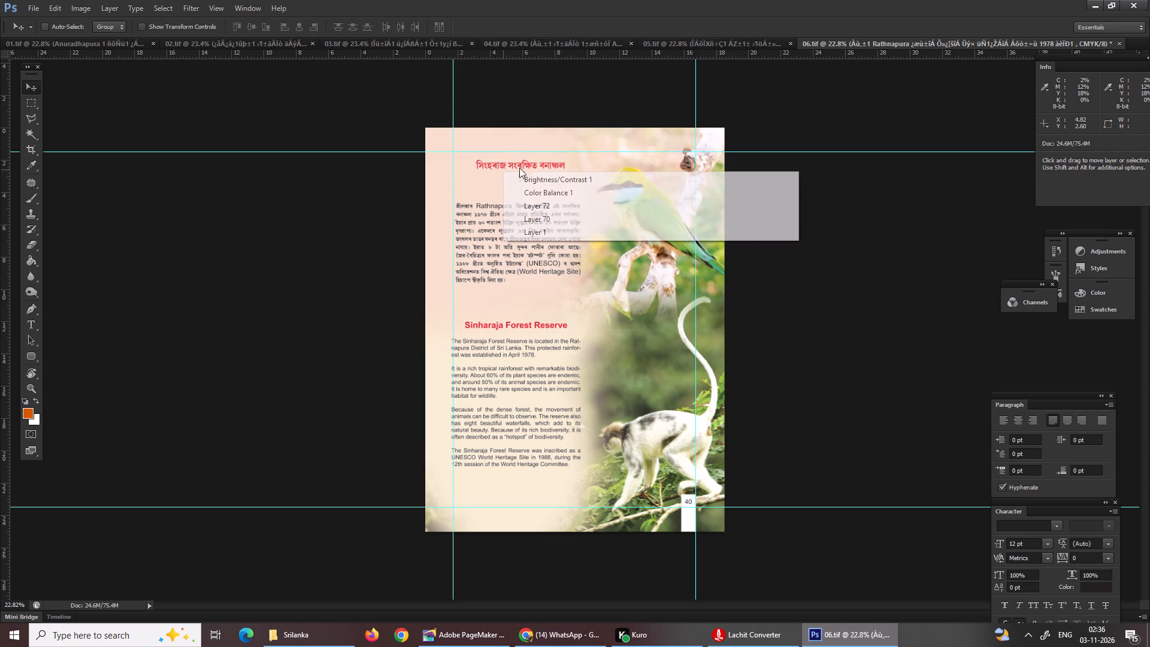
pyautogui.rightClick(519, 164)
pyautogui.click(561, 197)
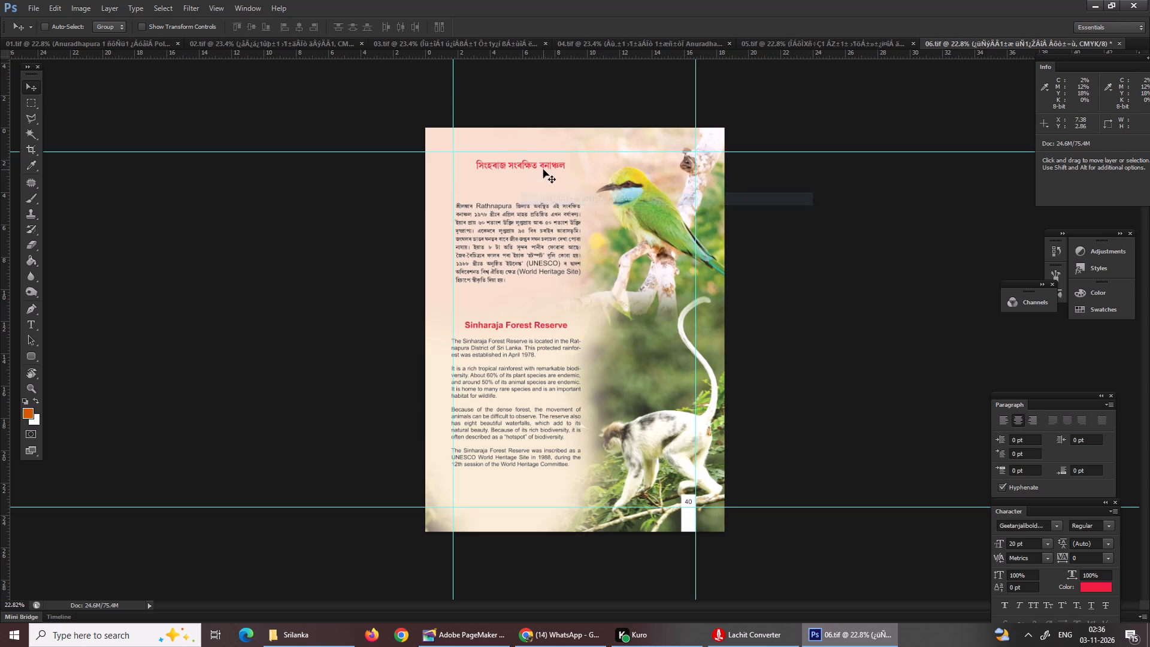
pyautogui.moveTo(541, 165); pyautogui.dragTo(535, 186)
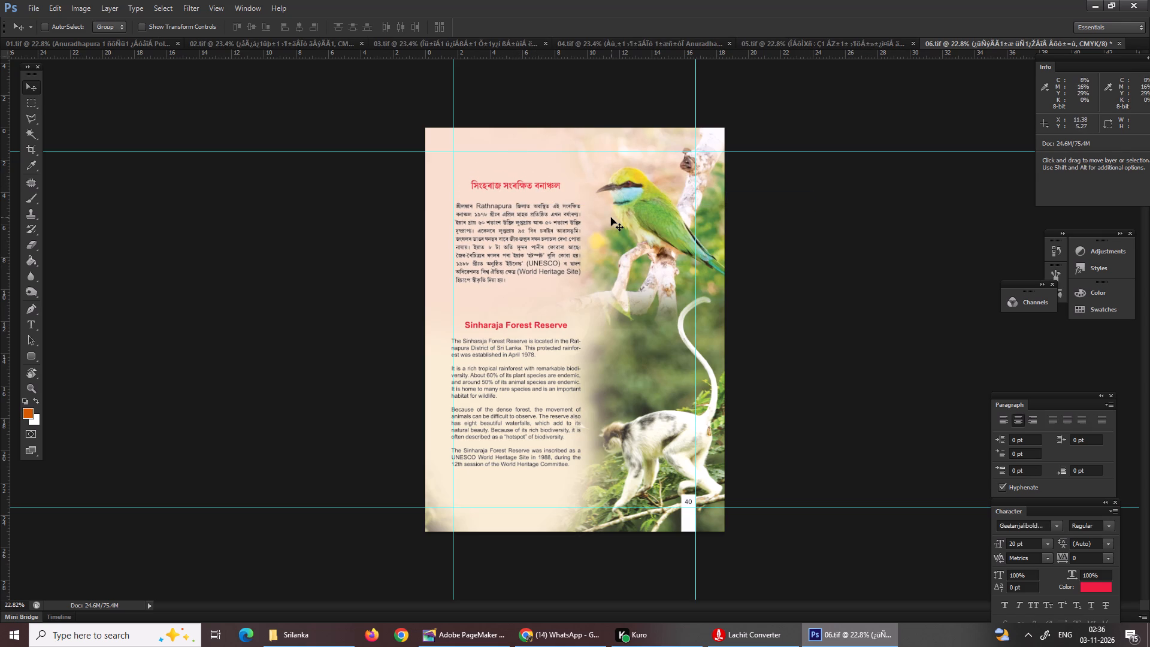
# Set the word Rathnapura in the Assamese Sinharaja body paragraph to a font size of 10 pt.
pyautogui.hotkey('ctrl', '=')
pyautogui.hotkey('ctrl', '=')
pyautogui.hotkey('ctrl', '=')
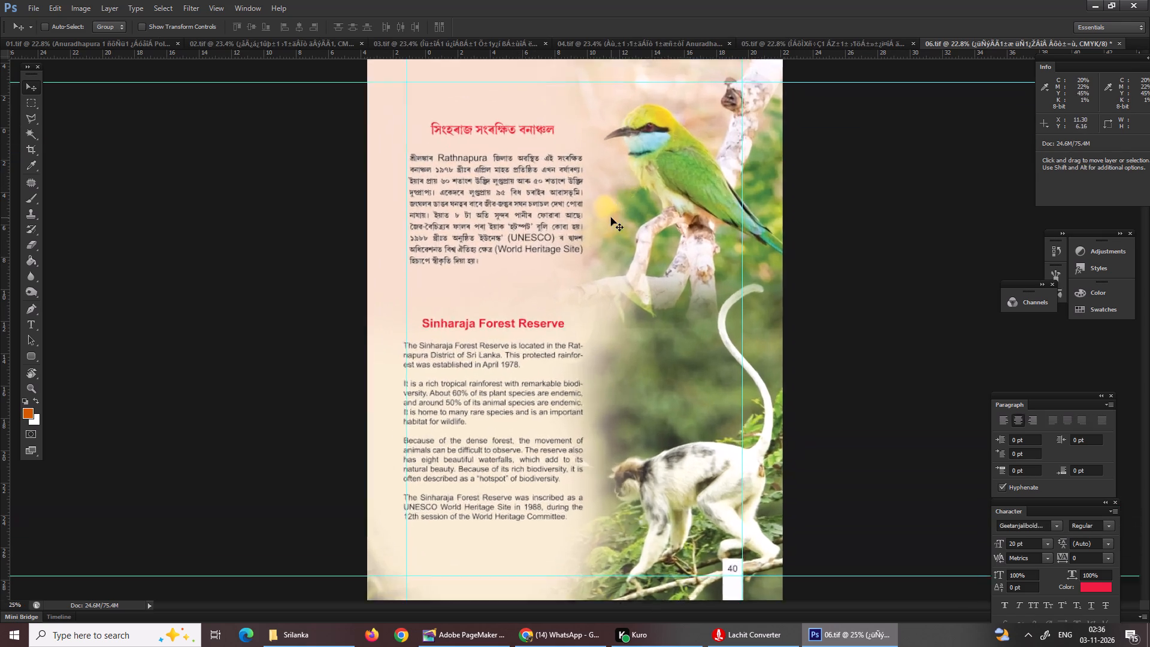
pyautogui.hotkey('ctrl', '=')
pyautogui.scroll(2, 611, 217)
pyautogui.scroll(-3, 611, 217)
pyautogui.scroll(2, 611, 217)
pyautogui.scroll(-1, 611, 217)
pyautogui.scroll(4, 611, 217)
pyautogui.scroll(-4, 611, 217)
pyautogui.scroll(8, 611, 217)
pyautogui.scroll(-1, 611, 217)
pyautogui.scroll(6, 611, 217)
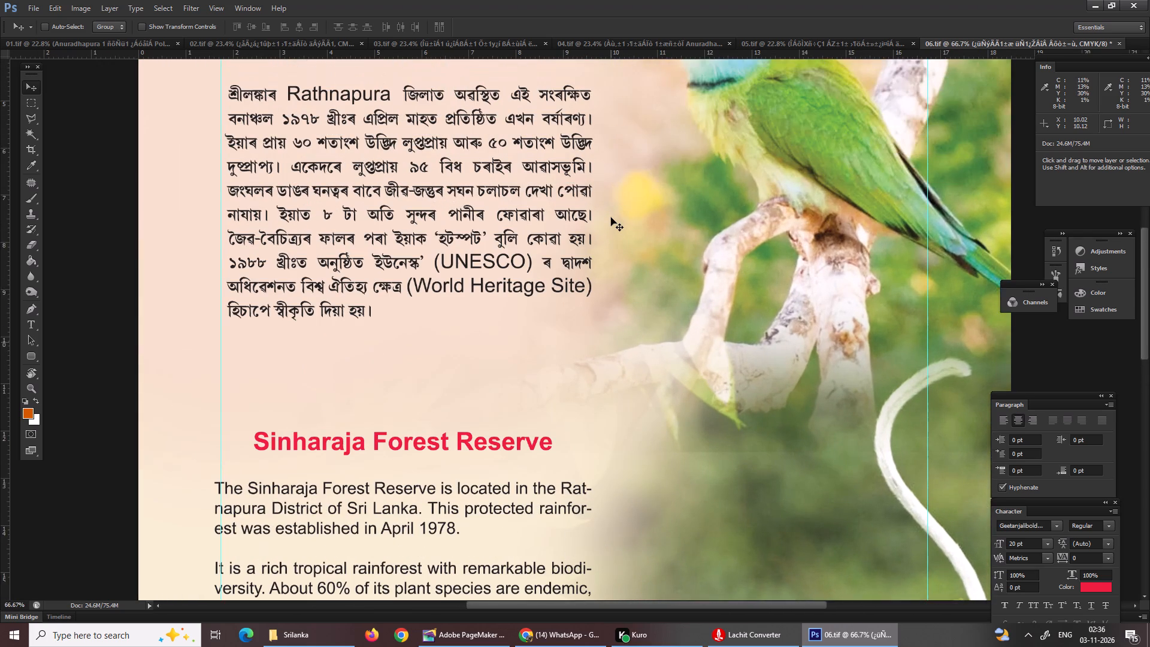
pyautogui.scroll(-1, 611, 217)
pyautogui.scroll(2, 611, 217)
pyautogui.scroll(-2, 611, 217)
pyautogui.scroll(7, 611, 217)
pyautogui.press('Return')
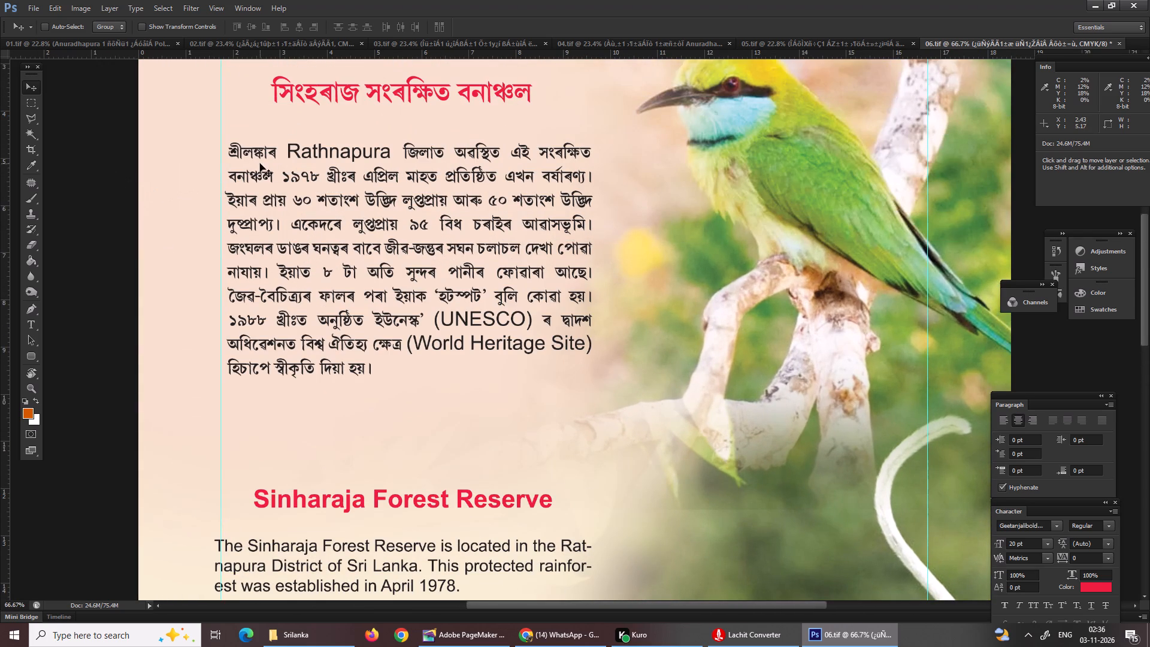
pyautogui.press('t')
pyautogui.moveTo(289, 150); pyautogui.dragTo(389, 150)
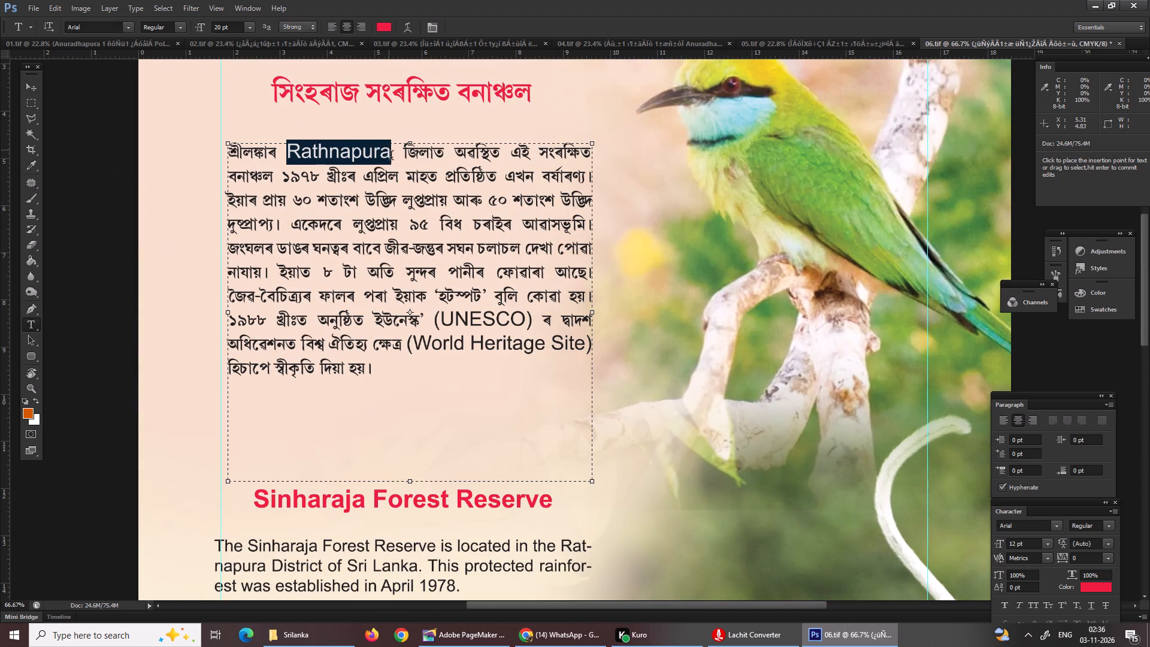
pyautogui.moveTo(1035, 543); pyautogui.dragTo(918, 537)
pyautogui.write('10')
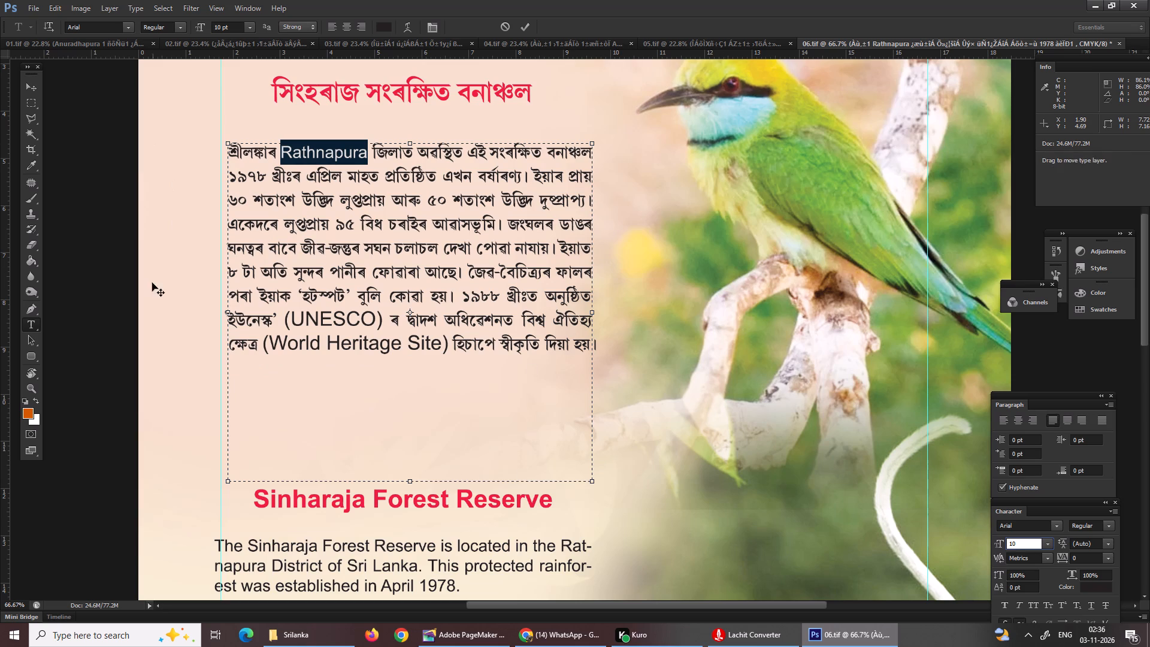
# Set (UNESCO) and (World Heritage Site) in the same Assamese paragraph to 10 pt and commit the text.
pyautogui.moveTo(284, 320); pyautogui.dragTo(380, 319)
pyautogui.moveTo(228, 343); pyautogui.dragTo(409, 350)
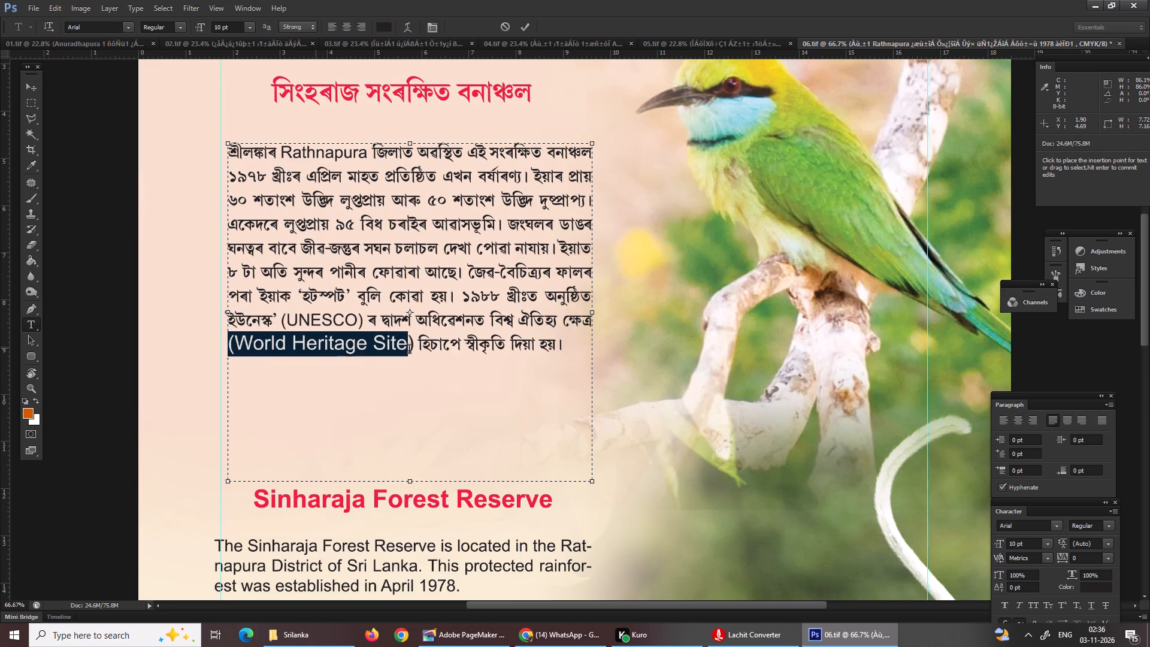
pyautogui.moveTo(409, 350); pyautogui.dragTo(415, 350)
pyautogui.moveTo(1029, 547); pyautogui.dragTo(952, 560)
pyautogui.write('10')
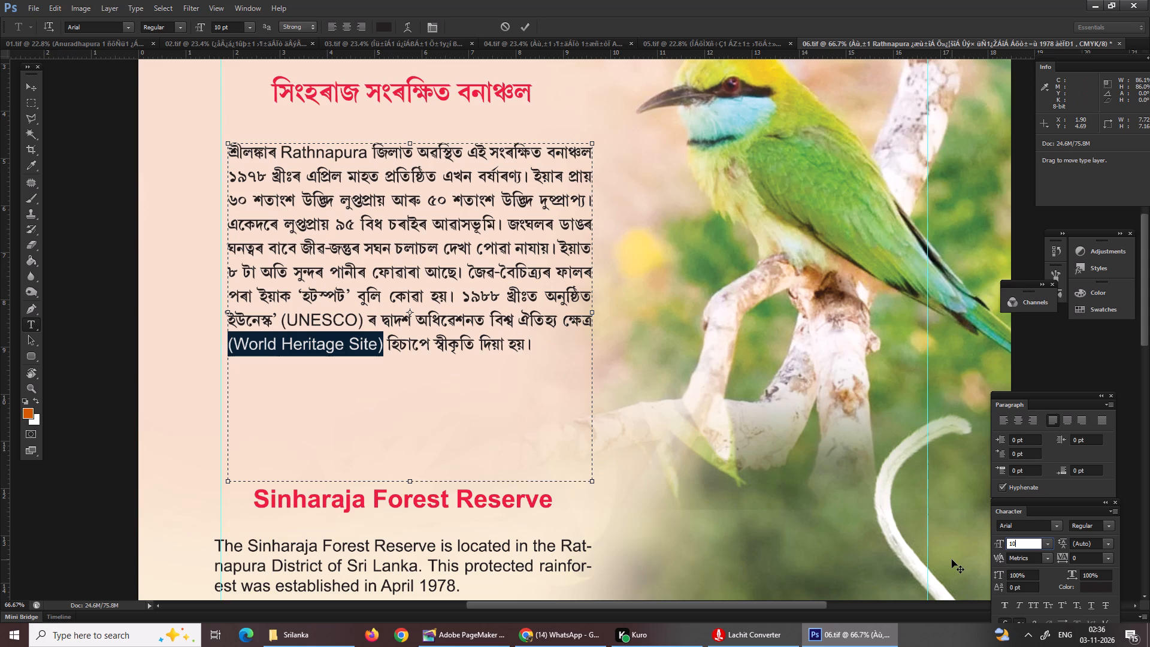
pyautogui.press('Return')
pyautogui.hotkey('ctrl', '0')
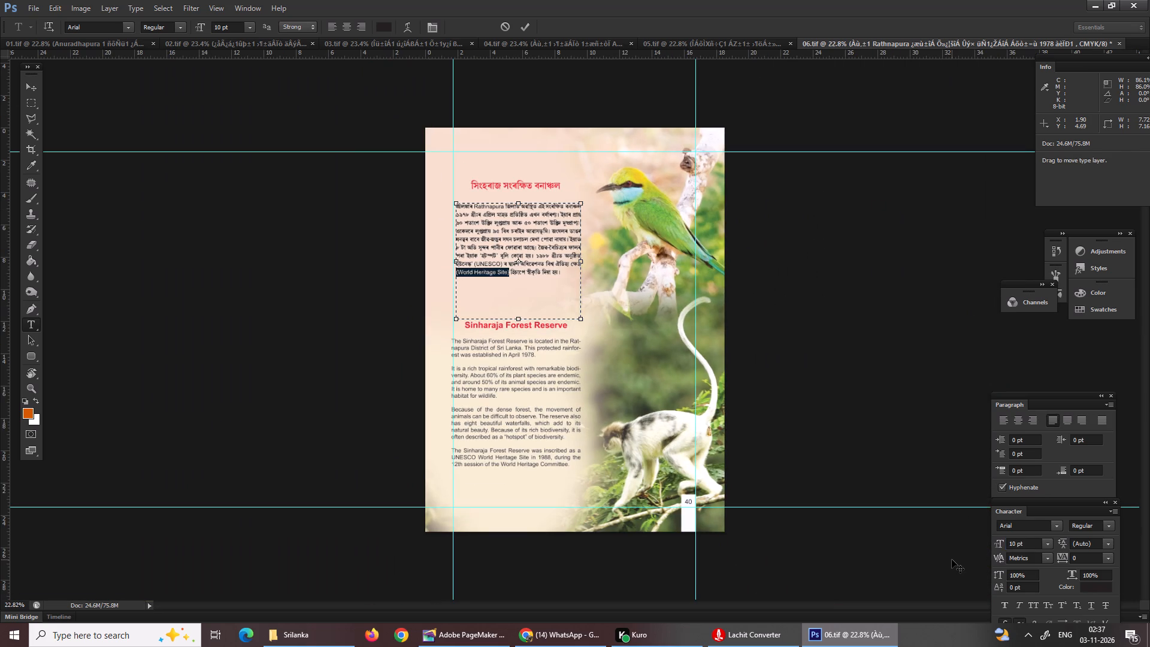
pyautogui.press('Return')
pyautogui.press('Return')
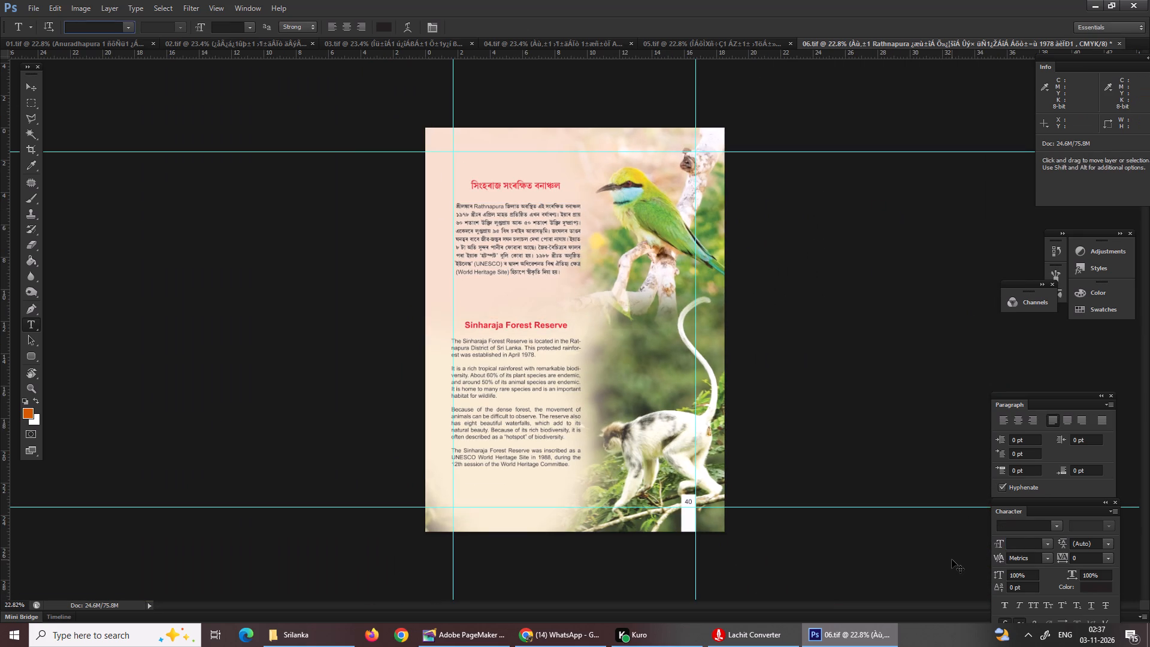
# Save the Sinharaja page, 06.tif.
pyautogui.hotkey('ctrl', 's')
pyautogui.hotkey('ctrl', 's')
# Open page 07 from the Srilanka folder in Photoshop.
pyautogui.click(301, 628)
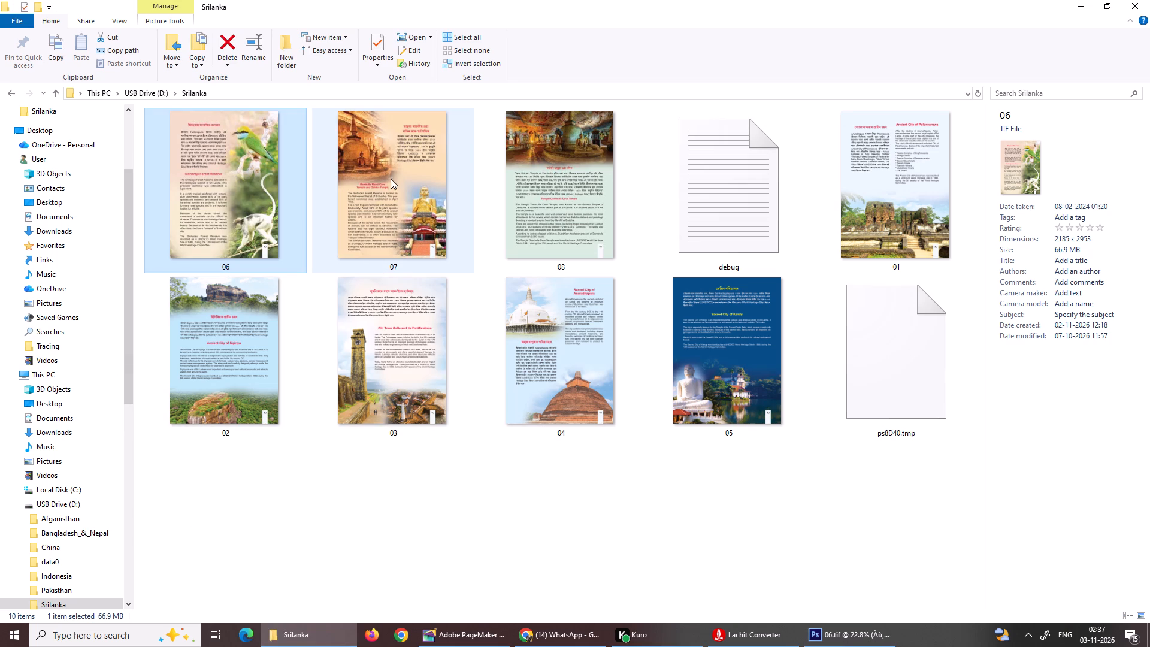
pyautogui.rightClick(391, 176)
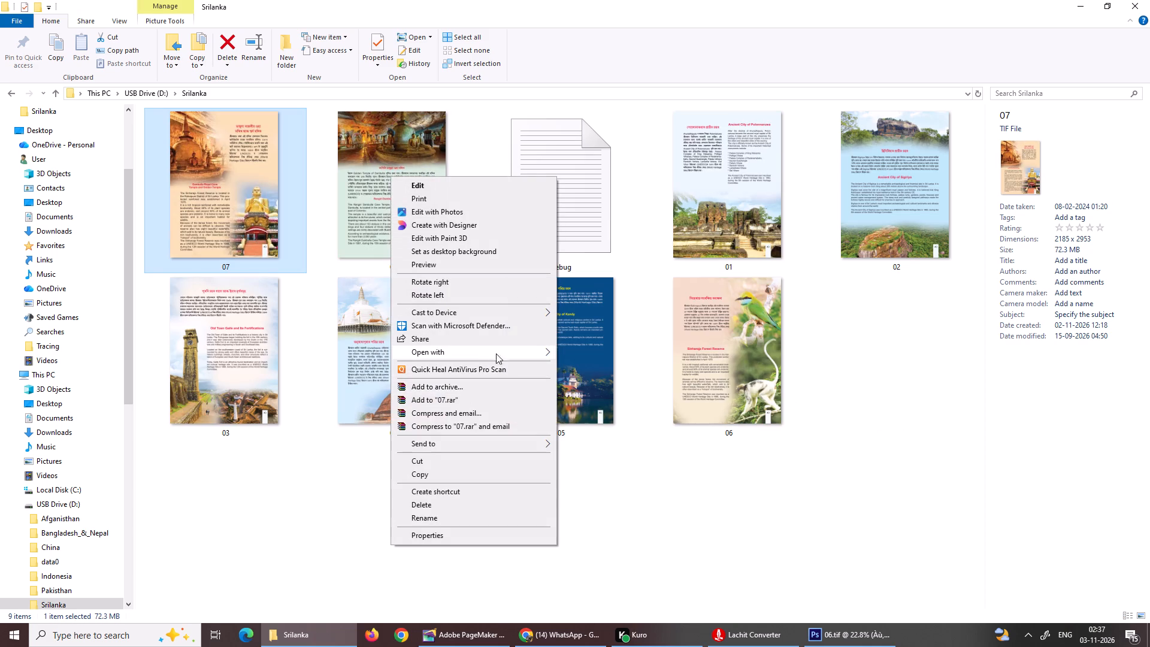
pyautogui.click(580, 352)
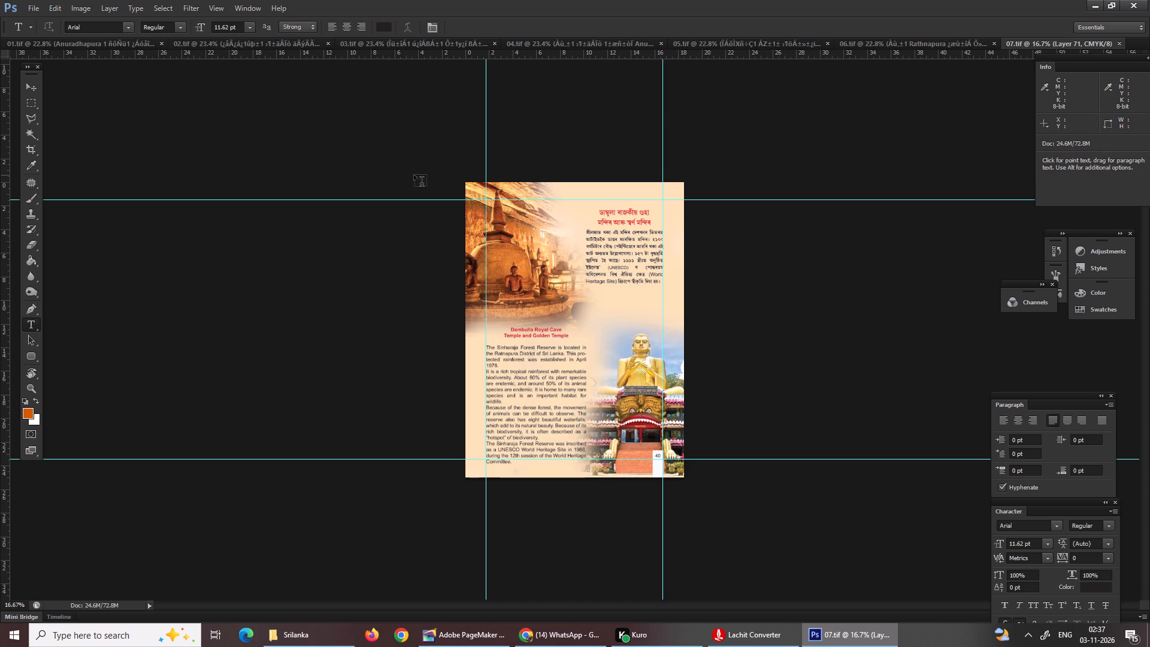
# Examine the font size of the two-line Assamese heading on page 07.
pyautogui.scroll(1, 336, 205)
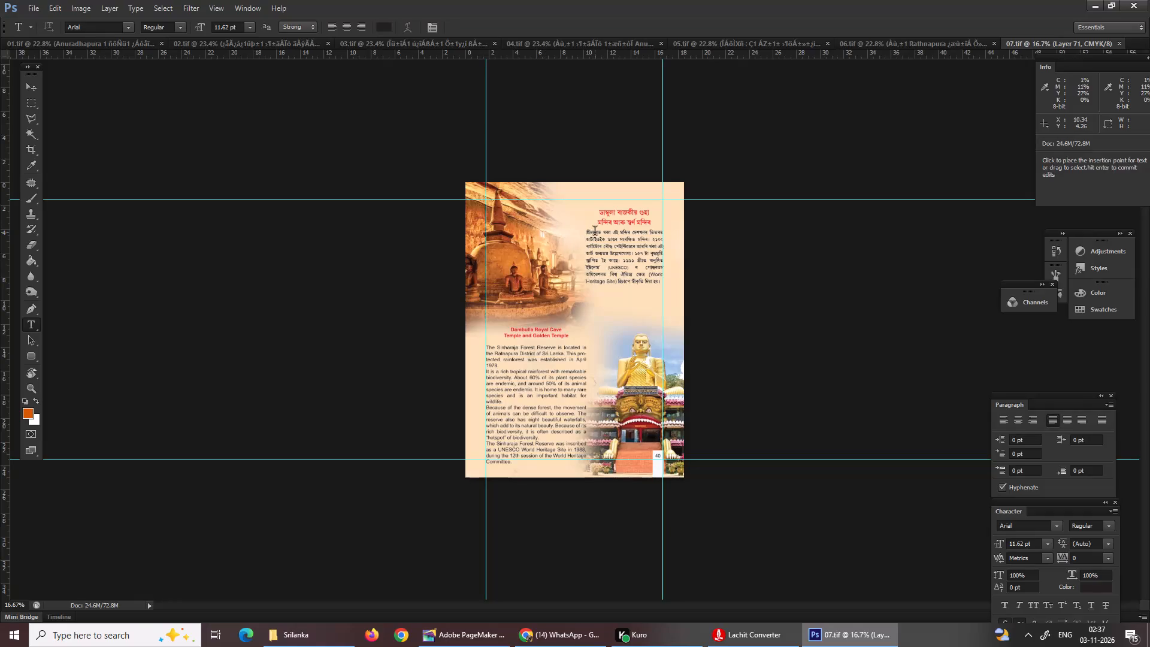
pyautogui.hotkey('ctrl', '=')
pyautogui.hotkey('ctrl', '=')
pyautogui.hotkey('ctrl', '=')
pyautogui.scroll(5, 595, 232)
pyautogui.scroll(-1, 595, 232)
pyautogui.scroll(7, 595, 232)
pyautogui.scroll(-2, 595, 232)
pyautogui.scroll(3, 595, 232)
pyautogui.scroll(-1, 595, 232)
pyautogui.scroll(8, 595, 232)
pyautogui.click(19, 86)
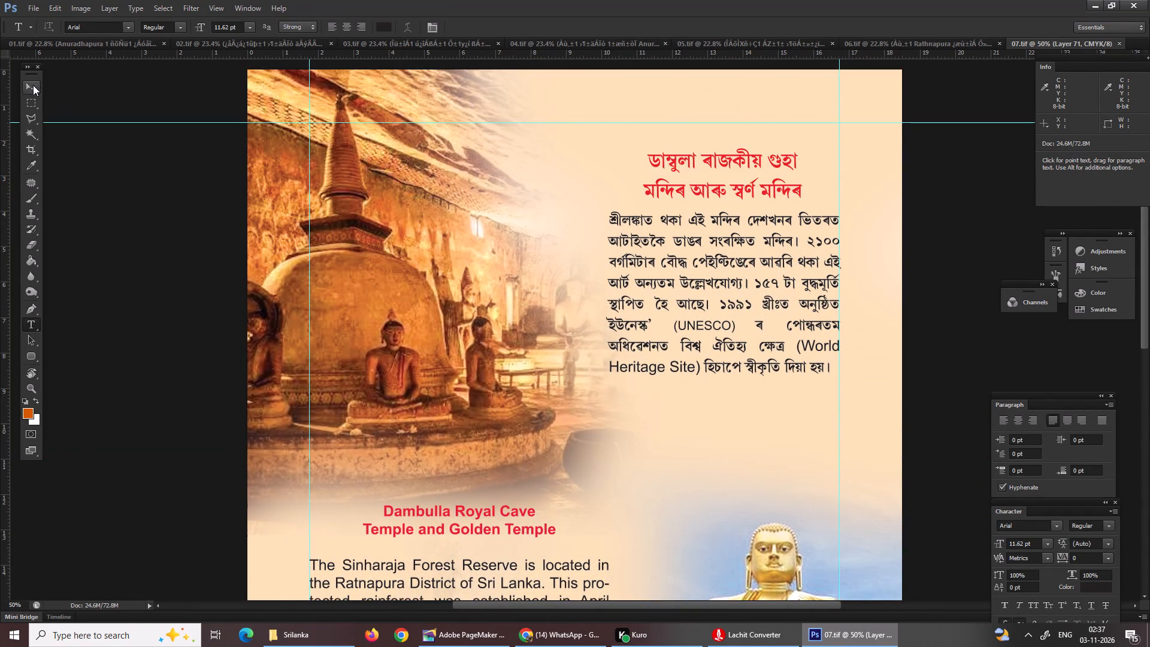
pyautogui.click(34, 85)
pyautogui.rightClick(700, 164)
pyautogui.click(747, 171)
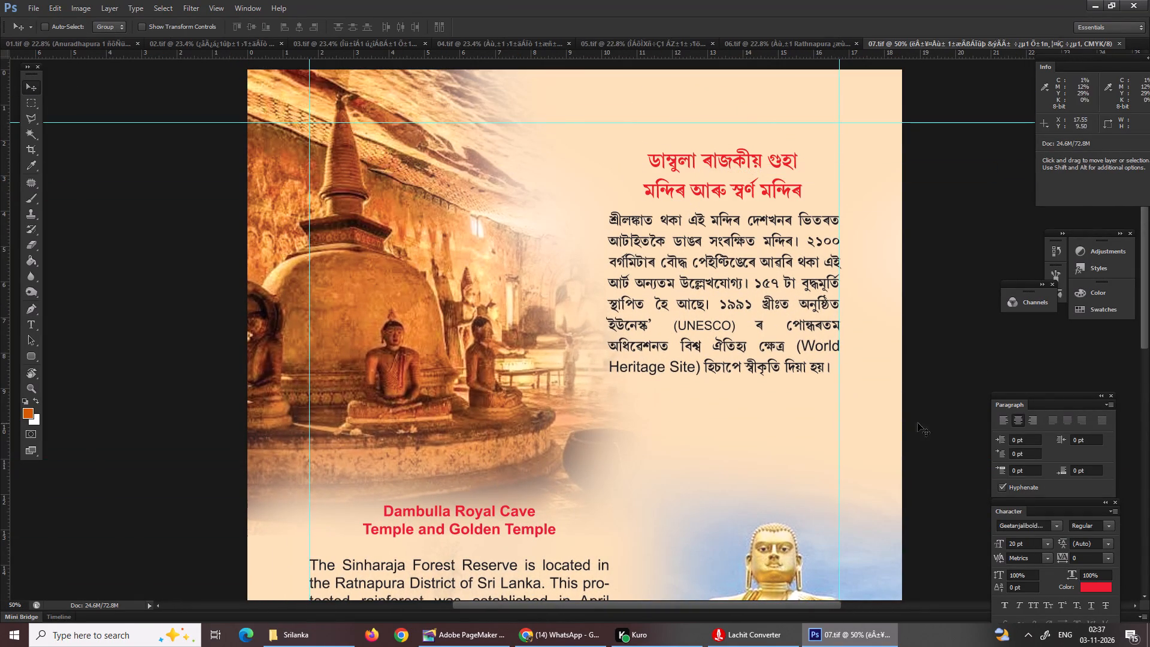
pyautogui.click(1037, 545)
# Set the Assamese body paragraph below the heading on page 07 to 12 pt.
pyautogui.rightClick(765, 304)
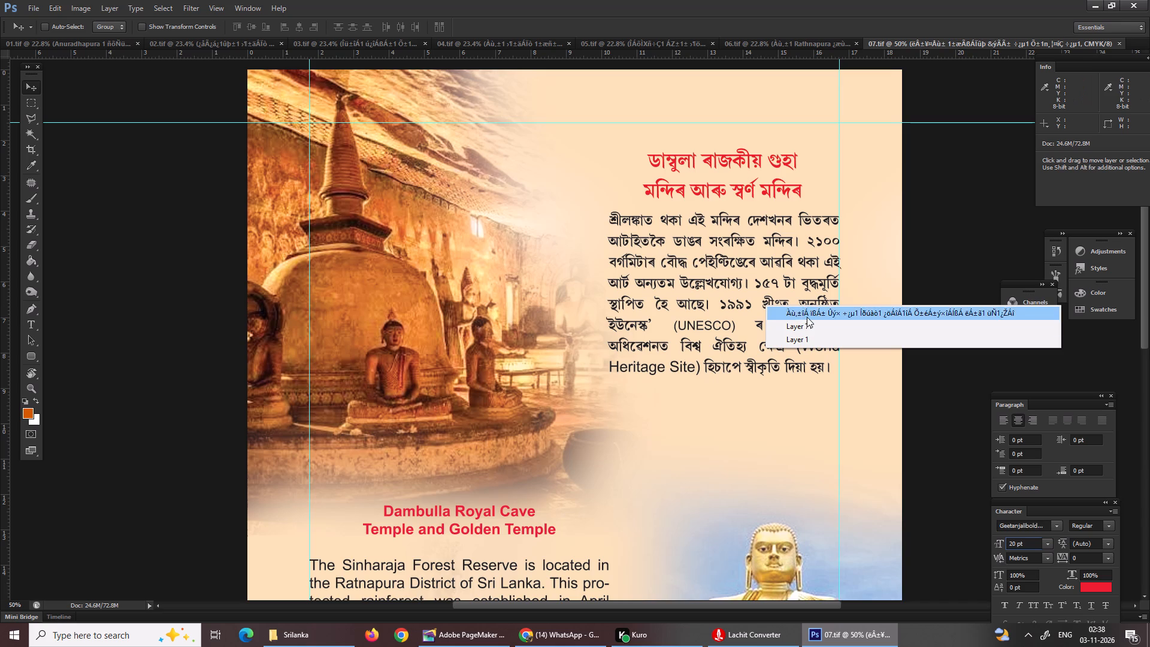
pyautogui.click(807, 317)
pyautogui.click(1021, 547)
pyautogui.press('1')
pyautogui.press('2')
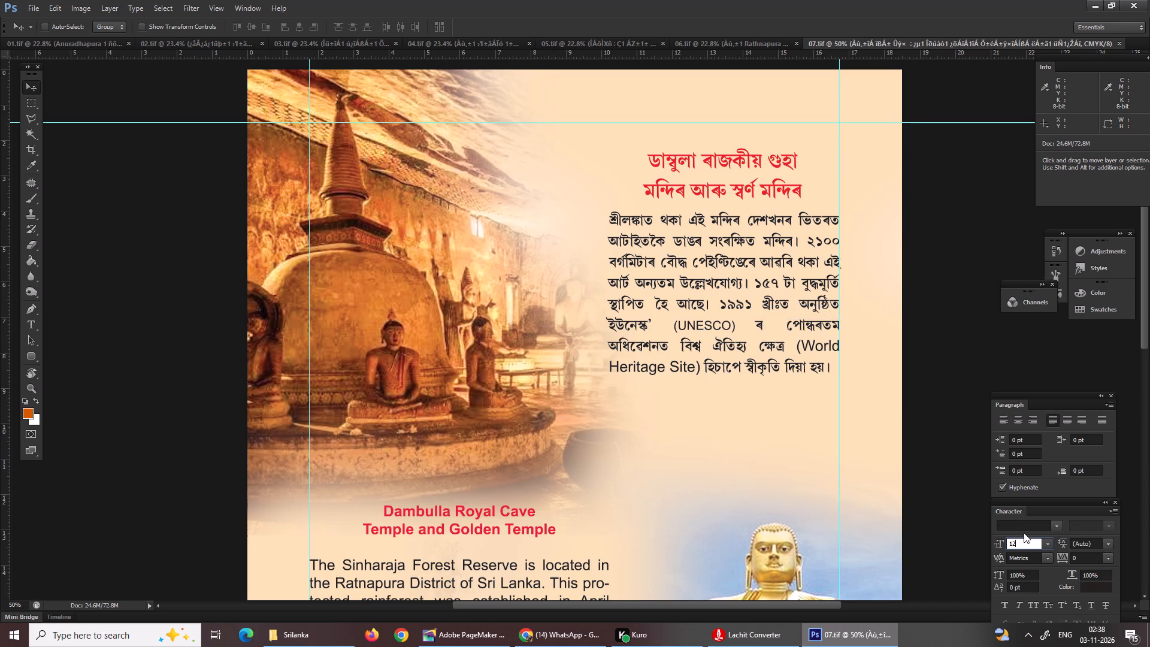
pyautogui.press('Return')
# Set the English heading Dambulla Royal Cave Temple and Golden Temple to 15 pt.
pyautogui.scroll(4, 598, 436)
pyautogui.scroll(-1, 598, 436)
pyautogui.scroll(1, 598, 436)
pyautogui.scroll(-8, 598, 436)
pyautogui.scroll(1, 389, 509)
pyautogui.scroll(-2, 391, 508)
pyautogui.scroll(1, 396, 508)
pyautogui.scroll(-3, 396, 508)
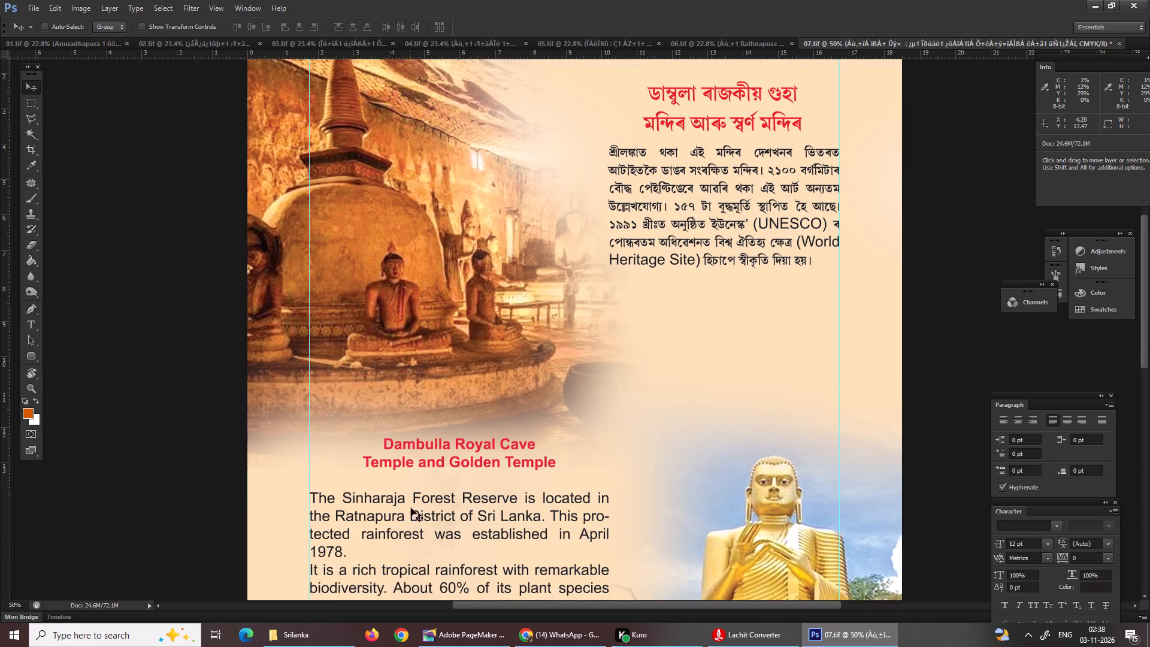
pyautogui.scroll(-1, 411, 508)
pyautogui.rightClick(432, 451)
pyautogui.click(468, 464)
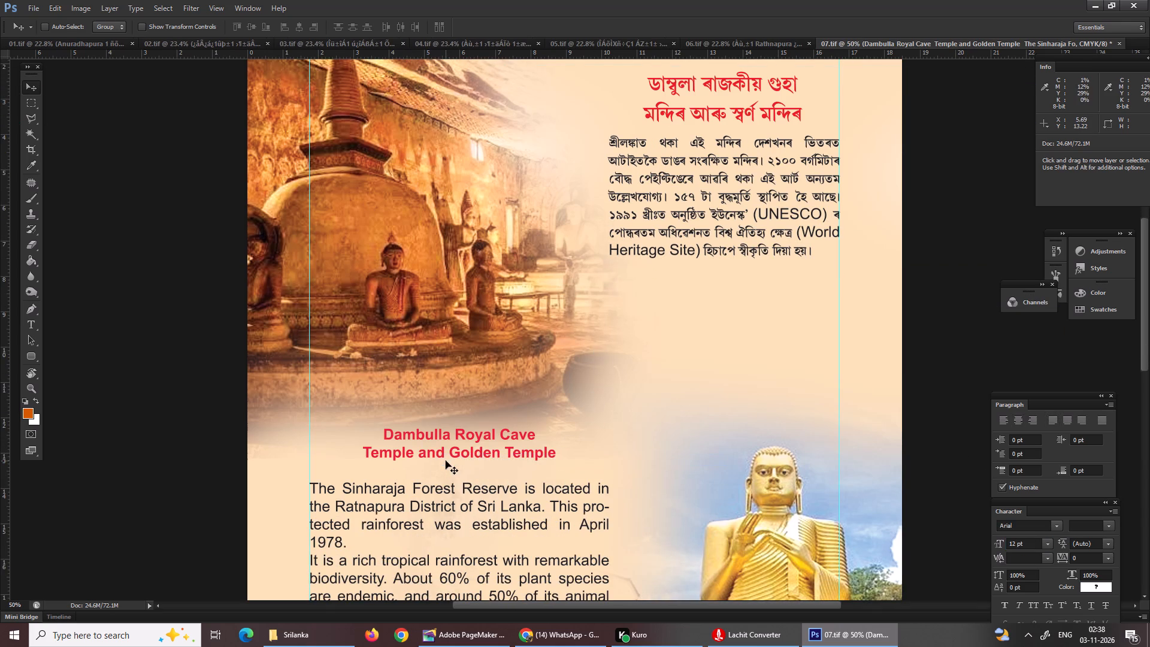
pyautogui.press('t')
pyautogui.moveTo(380, 432); pyautogui.dragTo(574, 465)
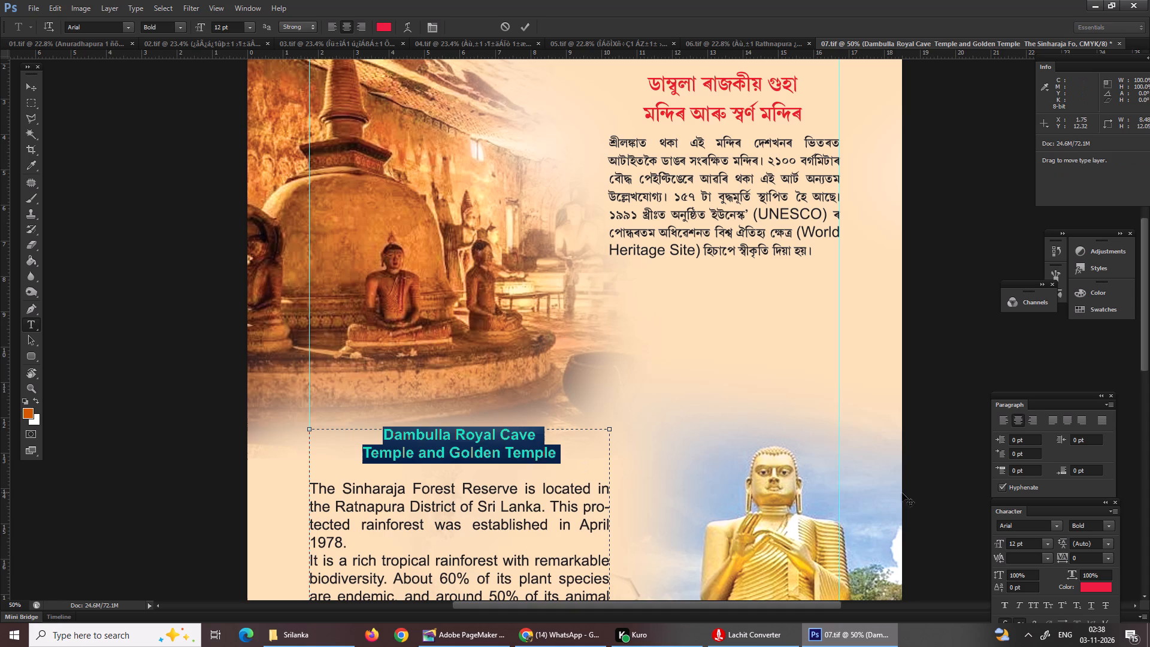
pyautogui.moveTo(1035, 540); pyautogui.dragTo(948, 540)
pyautogui.press('1')
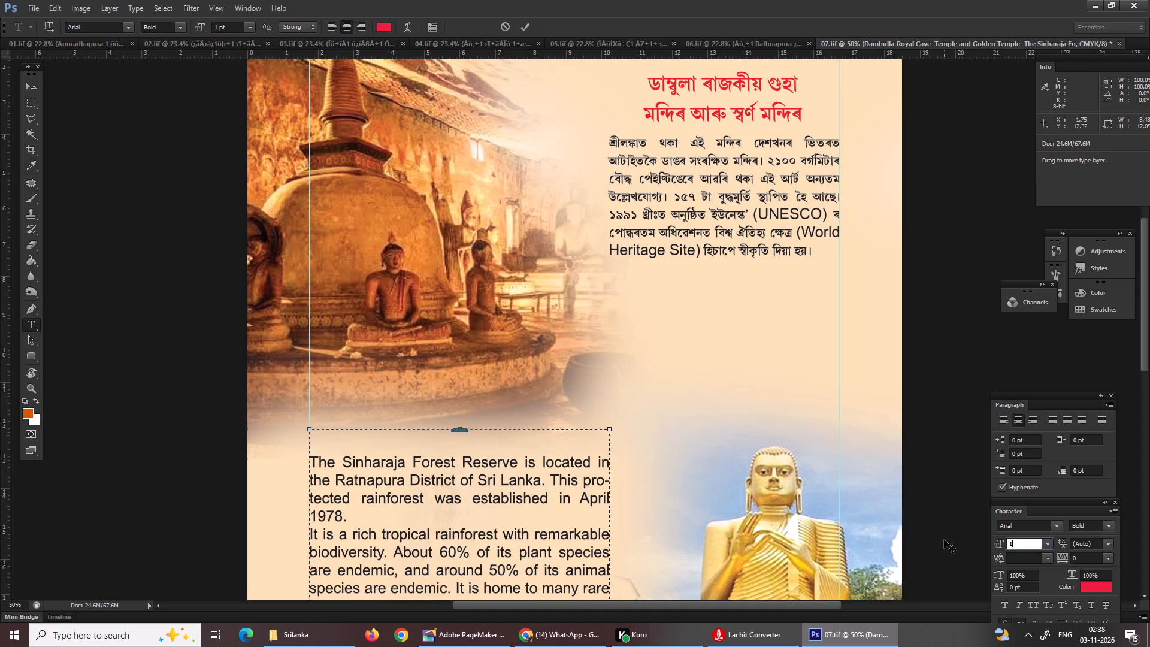
pyautogui.press('5')
# Set the English body paragraphs below the Dambulla heading to 10 pt and commit the text.
pyautogui.scroll(-1, 604, 401)
pyautogui.scroll(3, 604, 401)
pyautogui.scroll(-17, 604, 401)
pyautogui.scroll(1, 583, 403)
pyautogui.scroll(-4, 583, 403)
pyautogui.scroll(3, 583, 403)
pyautogui.scroll(-2, 571, 404)
pyautogui.scroll(1, 580, 391)
pyautogui.scroll(-5, 582, 389)
pyautogui.scroll(-4, 694, 288)
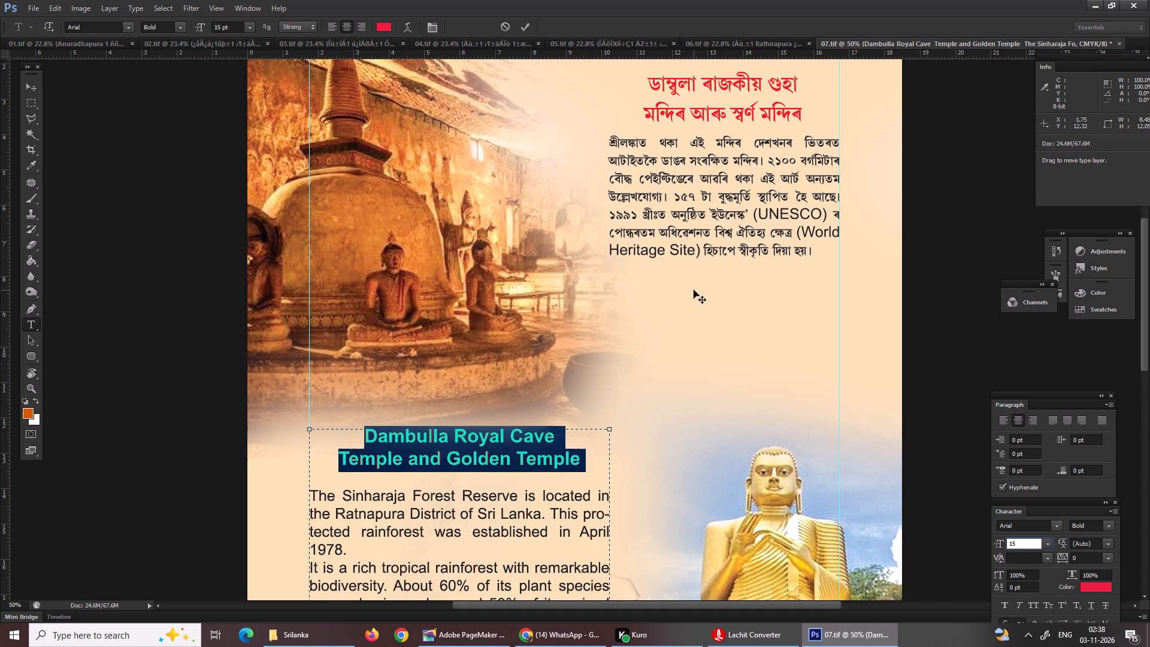
pyautogui.scroll(-9, 694, 290)
pyautogui.scroll(3, 698, 329)
pyautogui.scroll(-1, 698, 329)
pyautogui.moveTo(1145, 289); pyautogui.dragTo(1140, 426)
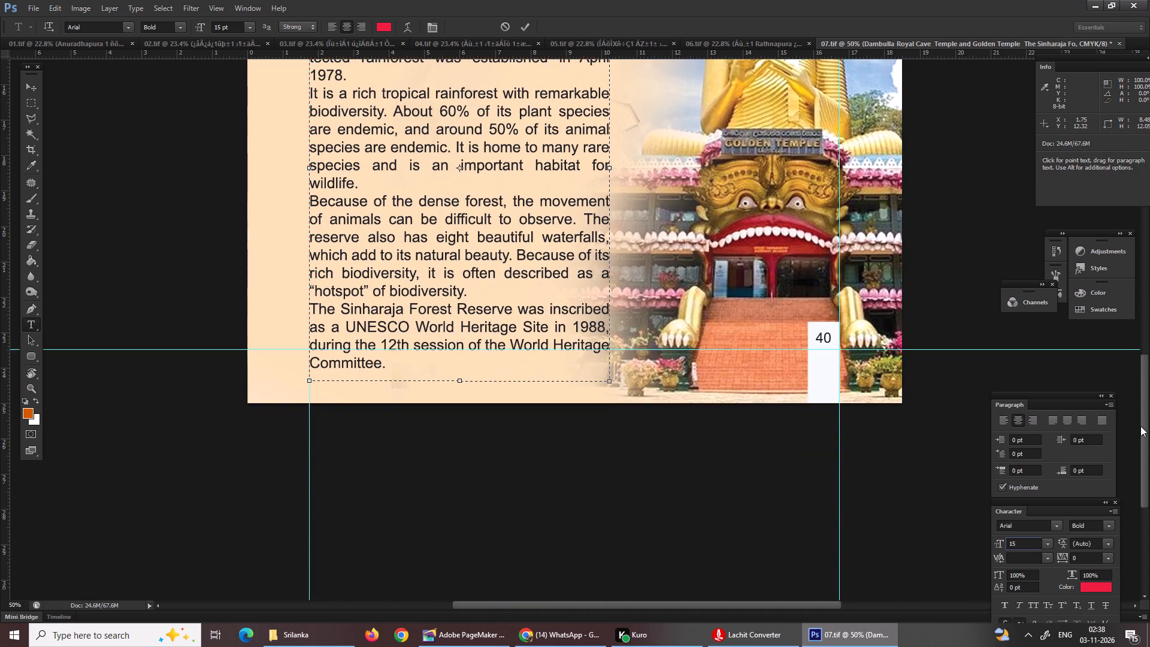
pyautogui.moveTo(1140, 426); pyautogui.dragTo(1140, 384)
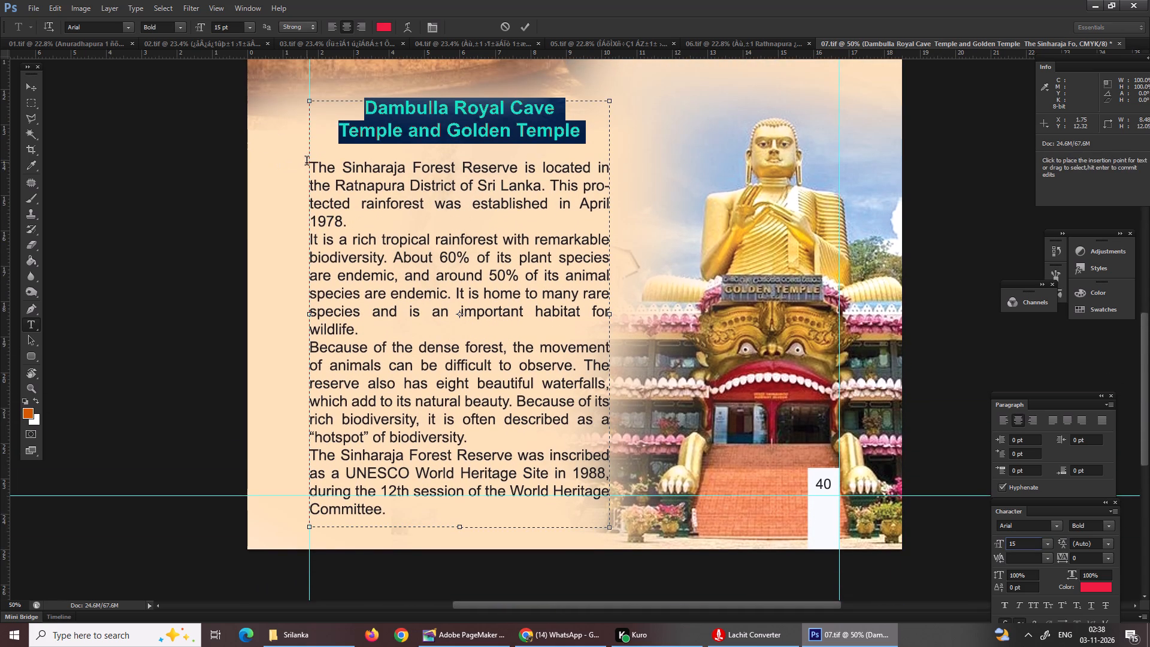
pyautogui.moveTo(311, 162); pyautogui.dragTo(445, 513)
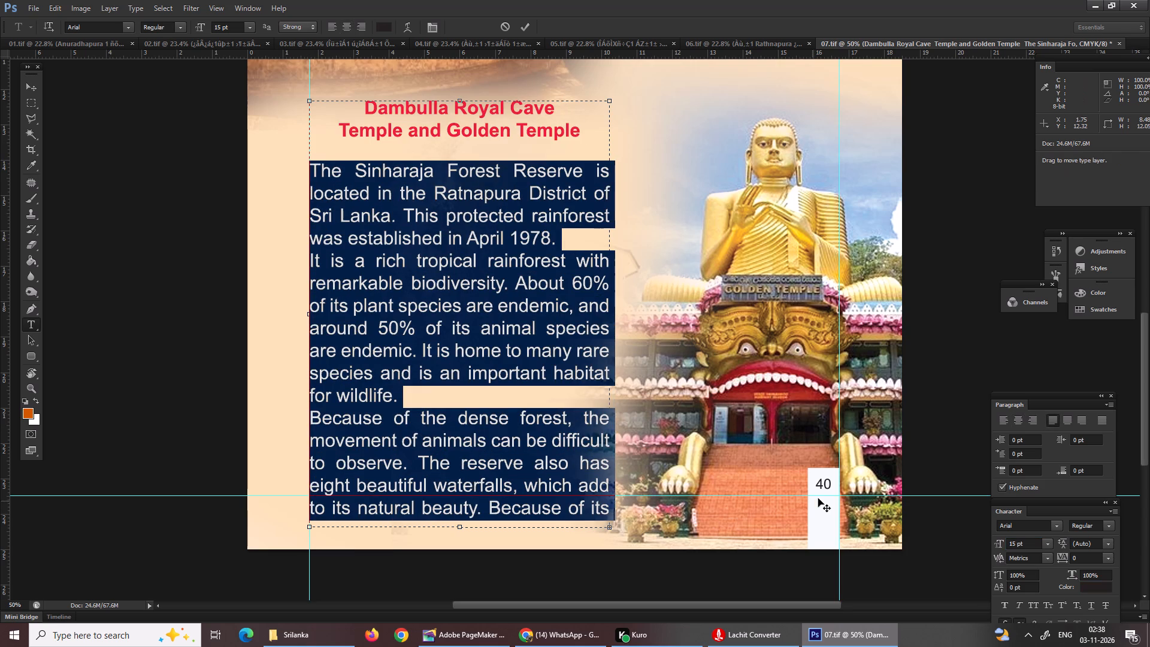
pyautogui.moveTo(1033, 542); pyautogui.dragTo(943, 548)
pyautogui.press('1')
pyautogui.press('0')
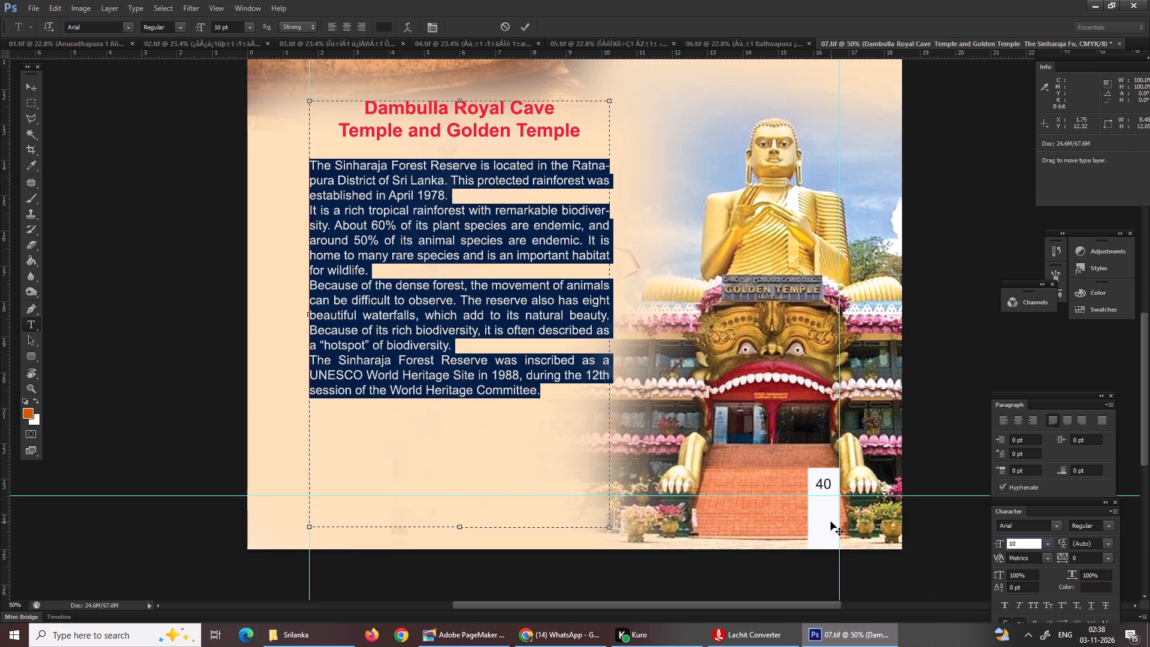
pyautogui.press('Return')
pyautogui.press('Return')
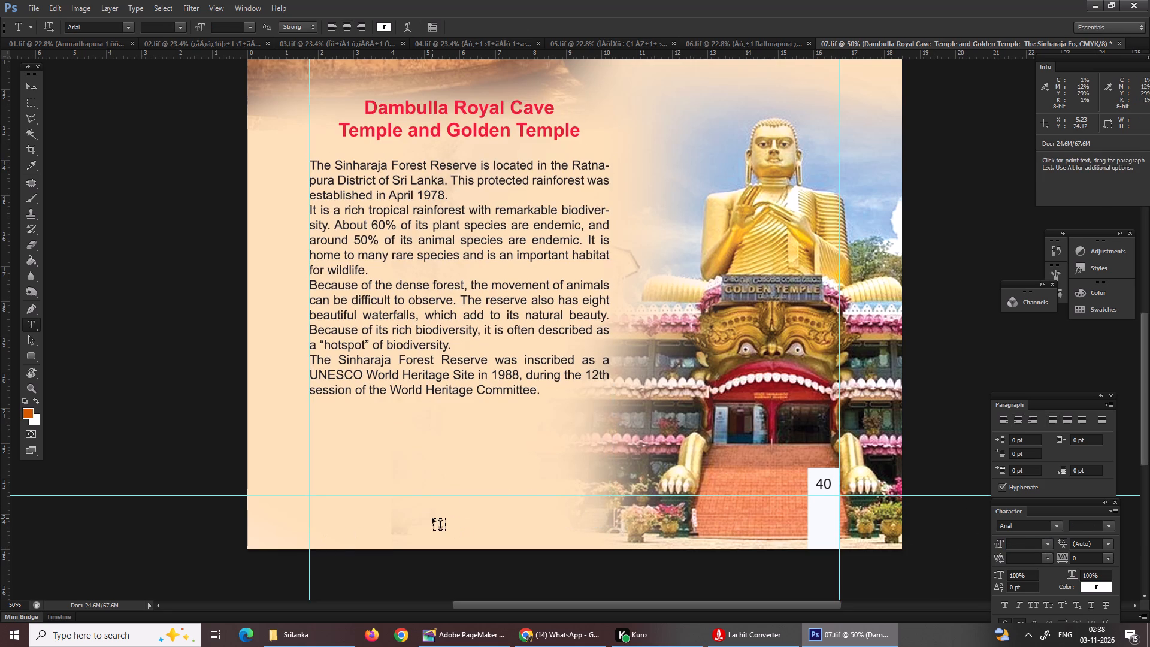
# Shorten the English Dambulla text box from its lower edge so it ends just below the last line.
pyautogui.click(470, 355)
pyautogui.moveTo(458, 524); pyautogui.dragTo(461, 515)
pyautogui.moveTo(460, 530); pyautogui.dragTo(461, 424)
pyautogui.press('Return')
pyautogui.press('Return')
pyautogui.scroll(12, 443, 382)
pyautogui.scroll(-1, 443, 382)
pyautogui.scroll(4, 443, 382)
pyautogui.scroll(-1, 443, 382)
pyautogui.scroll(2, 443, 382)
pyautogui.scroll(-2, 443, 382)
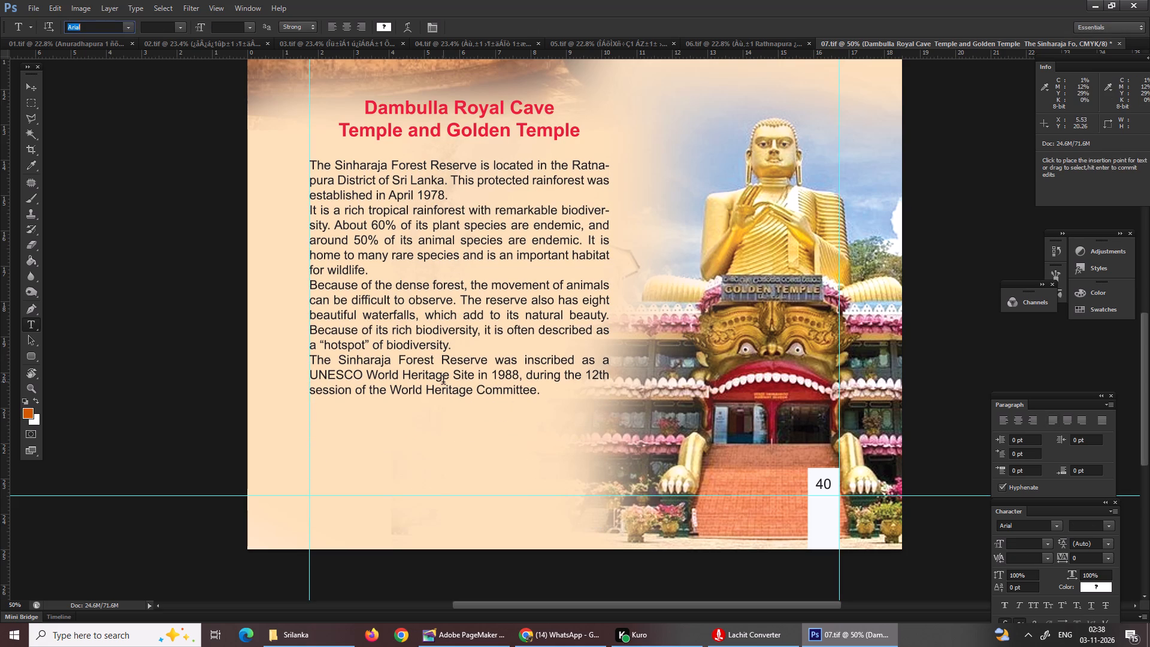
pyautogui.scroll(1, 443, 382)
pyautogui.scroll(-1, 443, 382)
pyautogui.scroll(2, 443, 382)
# Set the word (UNESCO) in the Assamese body paragraph on page 07 to 10 pt.
pyautogui.moveTo(1149, 368); pyautogui.dragTo(1136, 283)
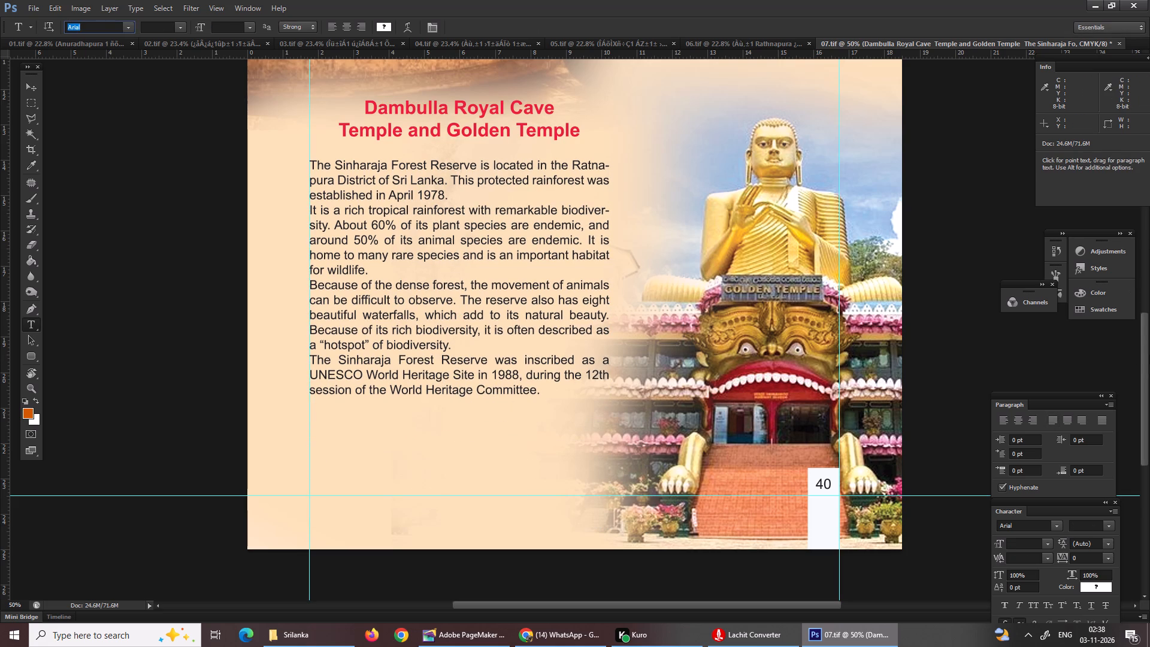
pyautogui.moveTo(1149, 356); pyautogui.dragTo(1149, 245)
pyautogui.moveTo(1145, 347); pyautogui.dragTo(1140, 197)
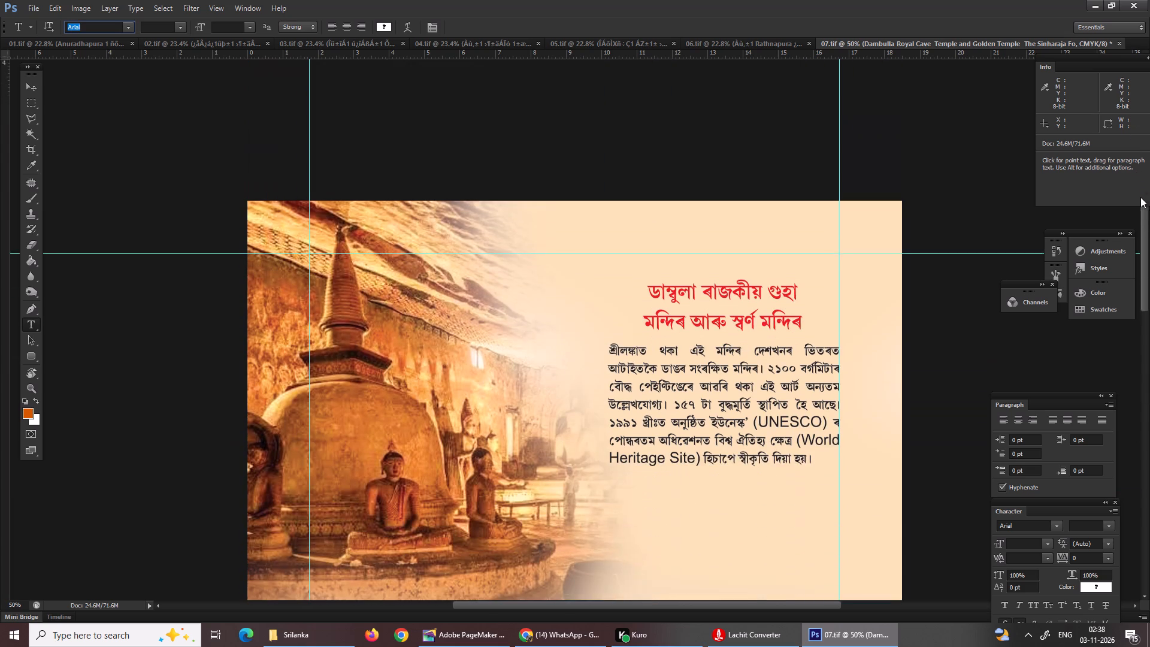
pyautogui.moveTo(1140, 197); pyautogui.dragTo(1144, 225)
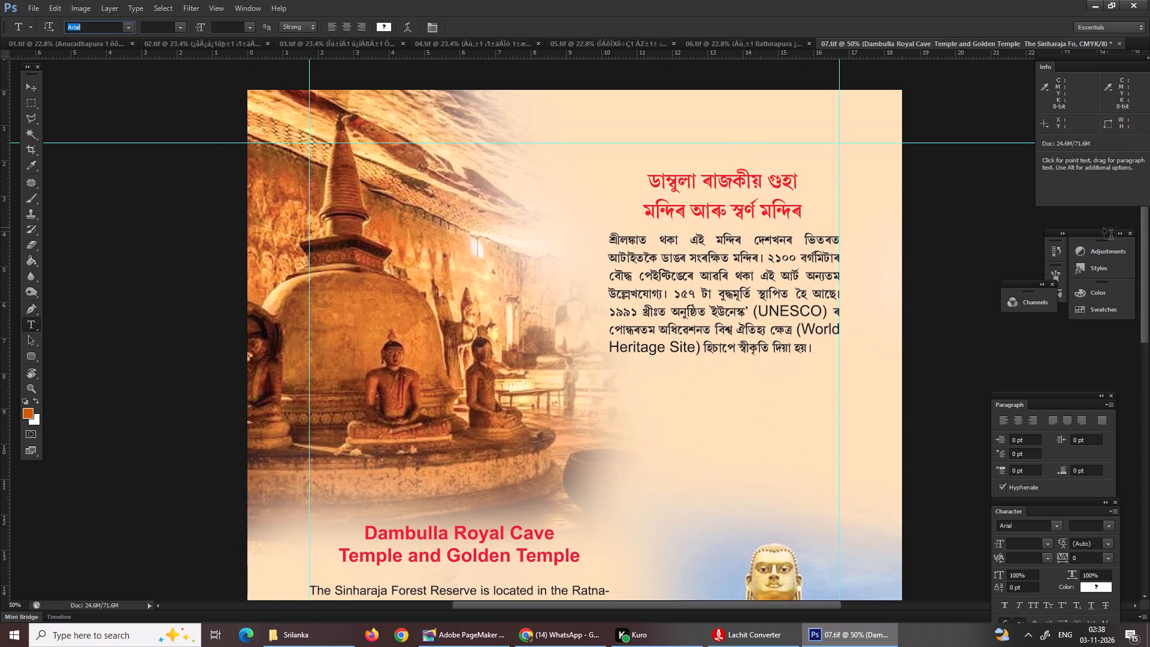
pyautogui.click(830, 238)
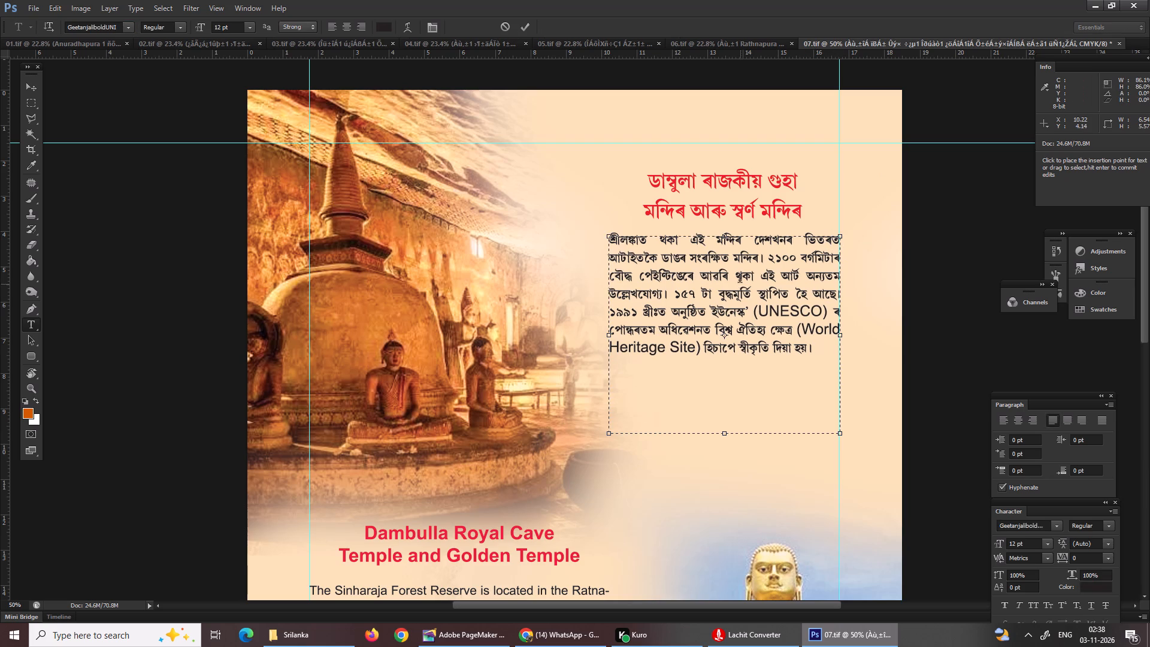
pyautogui.moveTo(754, 311); pyautogui.dragTo(827, 313)
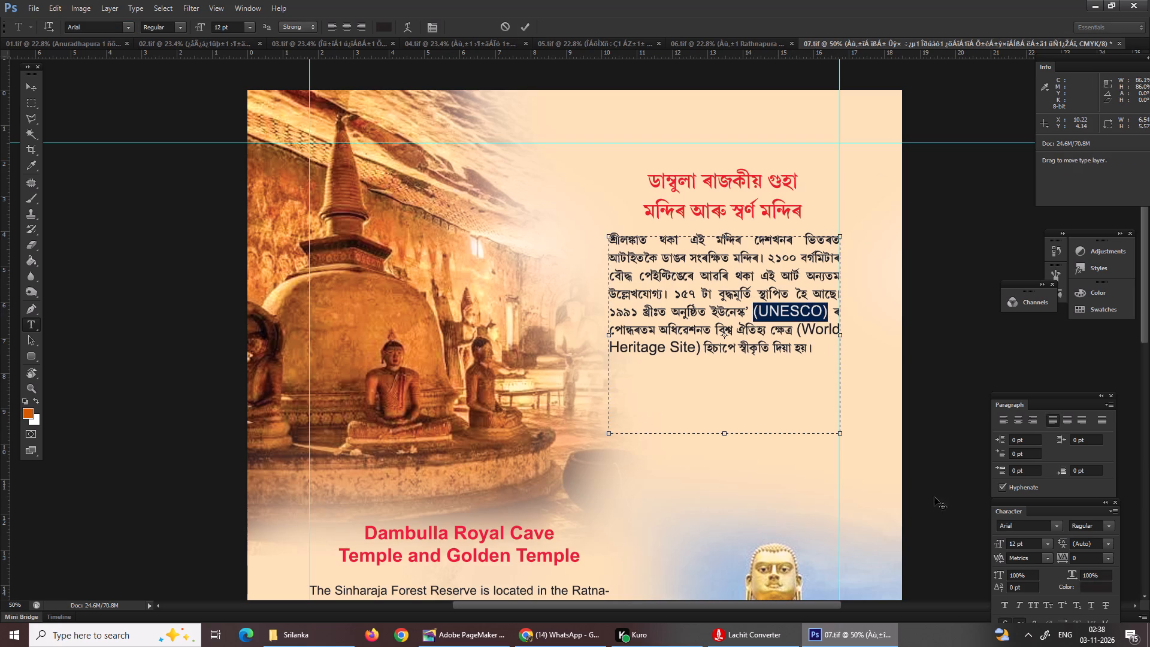
pyautogui.moveTo(1030, 546); pyautogui.dragTo(986, 546)
pyautogui.write('1-0')
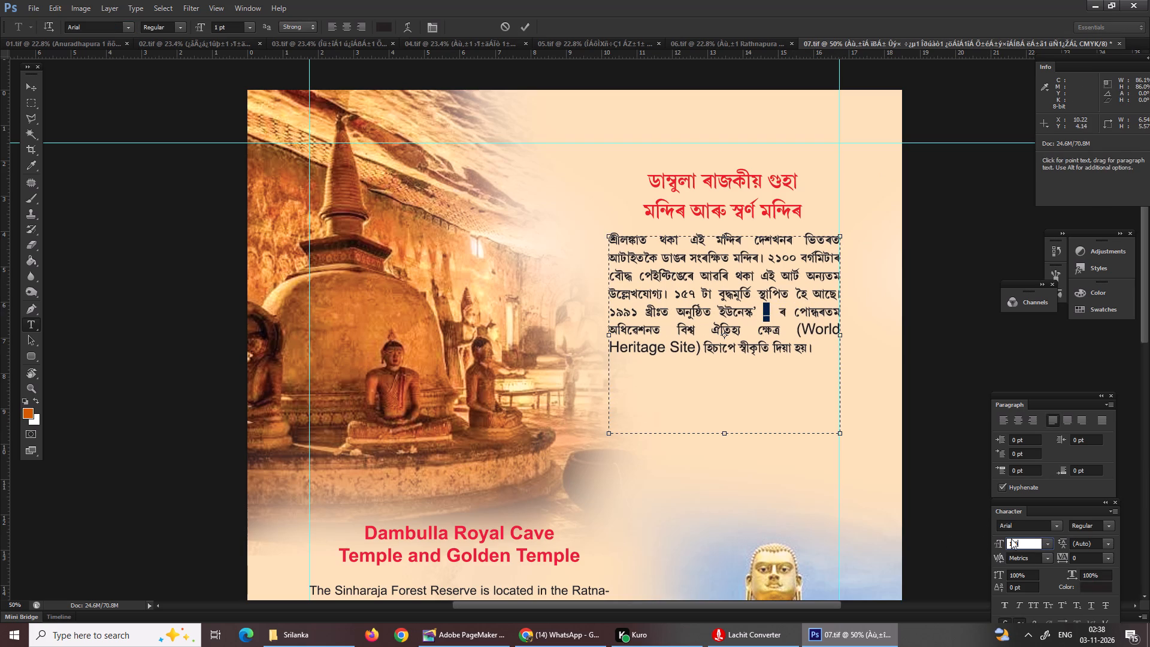
pyautogui.press('BackSpace')
pyautogui.press('BackSpace')
pyautogui.press('BackSpace')
pyautogui.write('10')
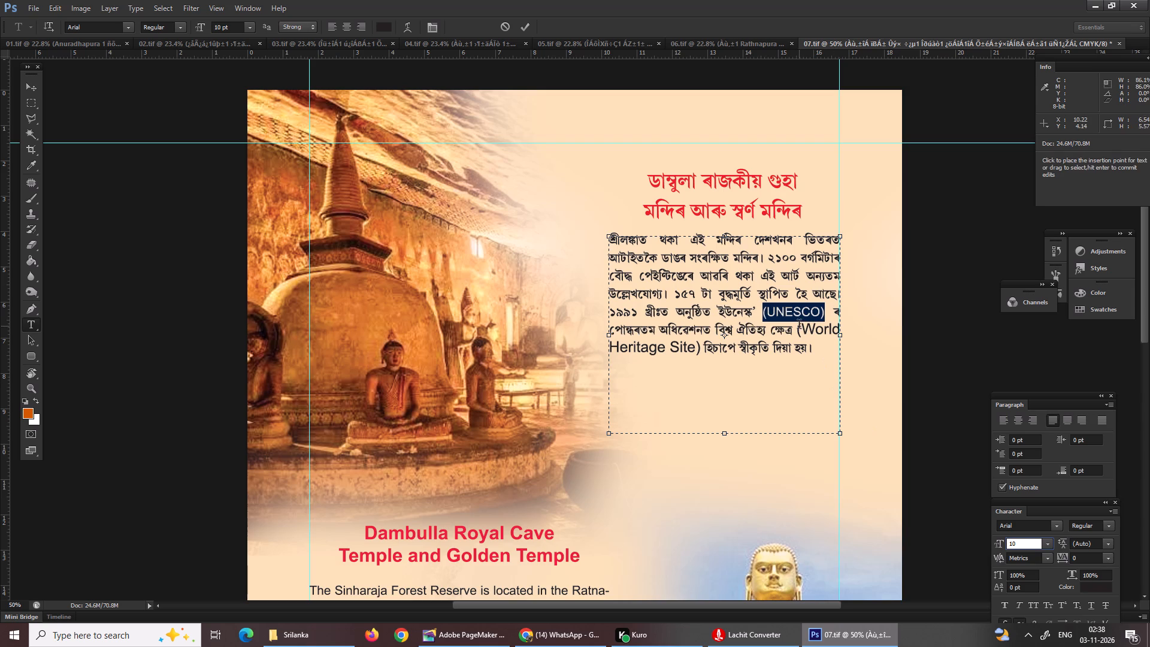
# Set the words (World Heritage Site) in the same Assamese paragraph to 10 pt.
pyautogui.moveTo(799, 326); pyautogui.dragTo(817, 337)
pyautogui.moveTo(798, 329); pyautogui.dragTo(679, 357)
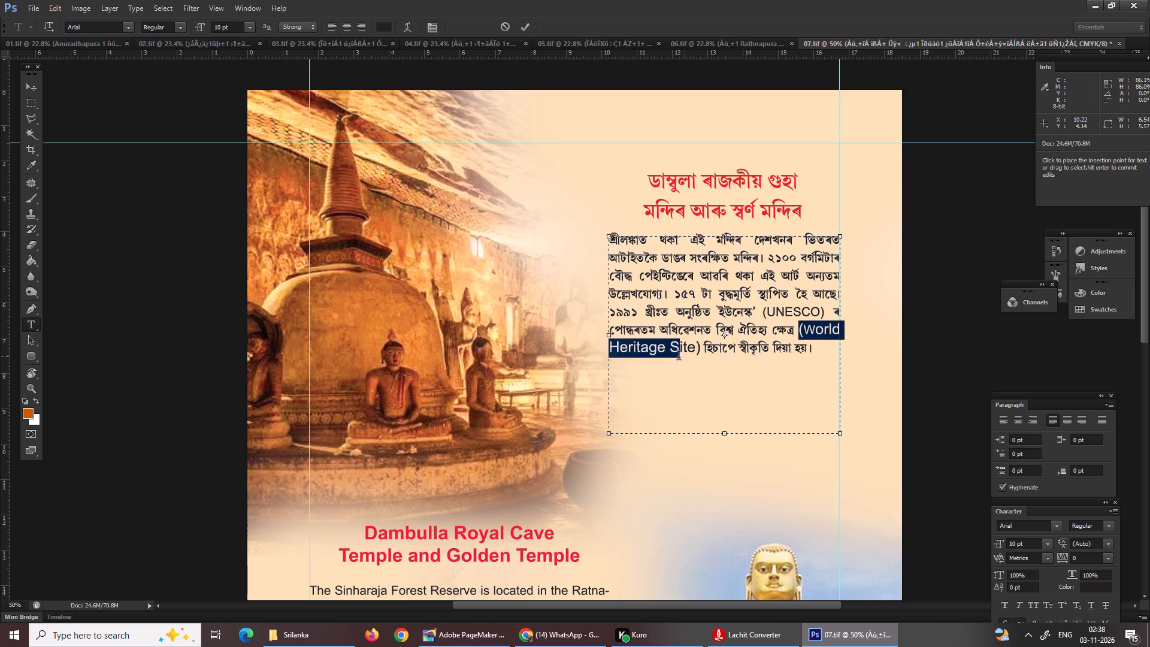
pyautogui.moveTo(679, 357); pyautogui.dragTo(698, 358)
pyautogui.click(1028, 544)
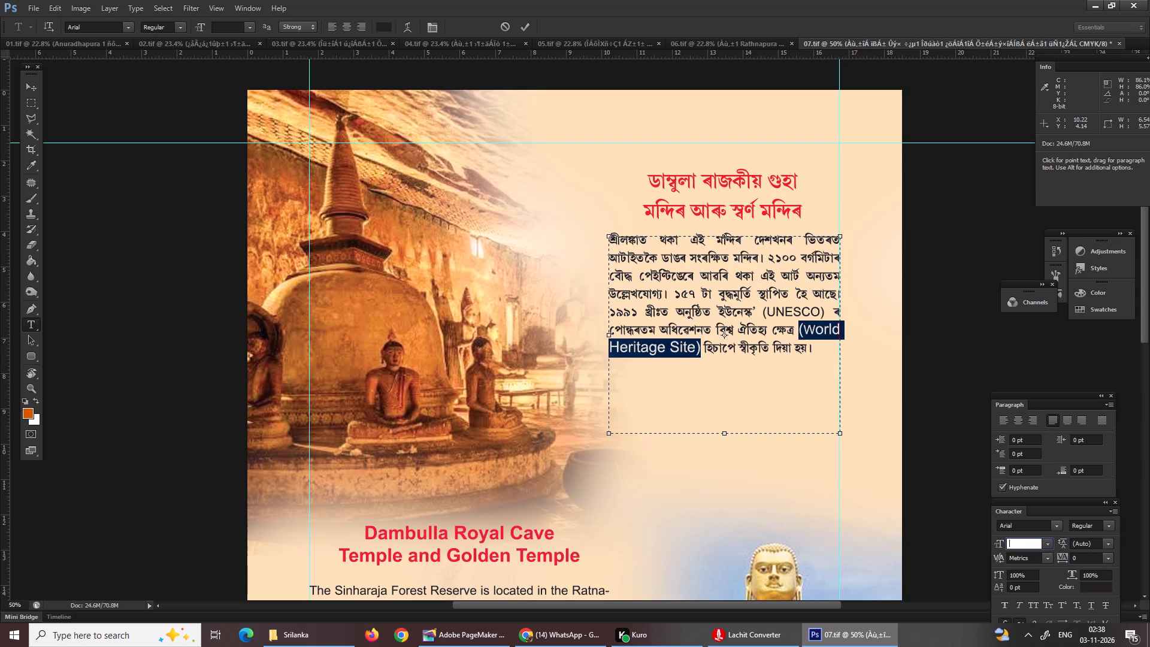
pyautogui.write('10')
pyautogui.press('Return')
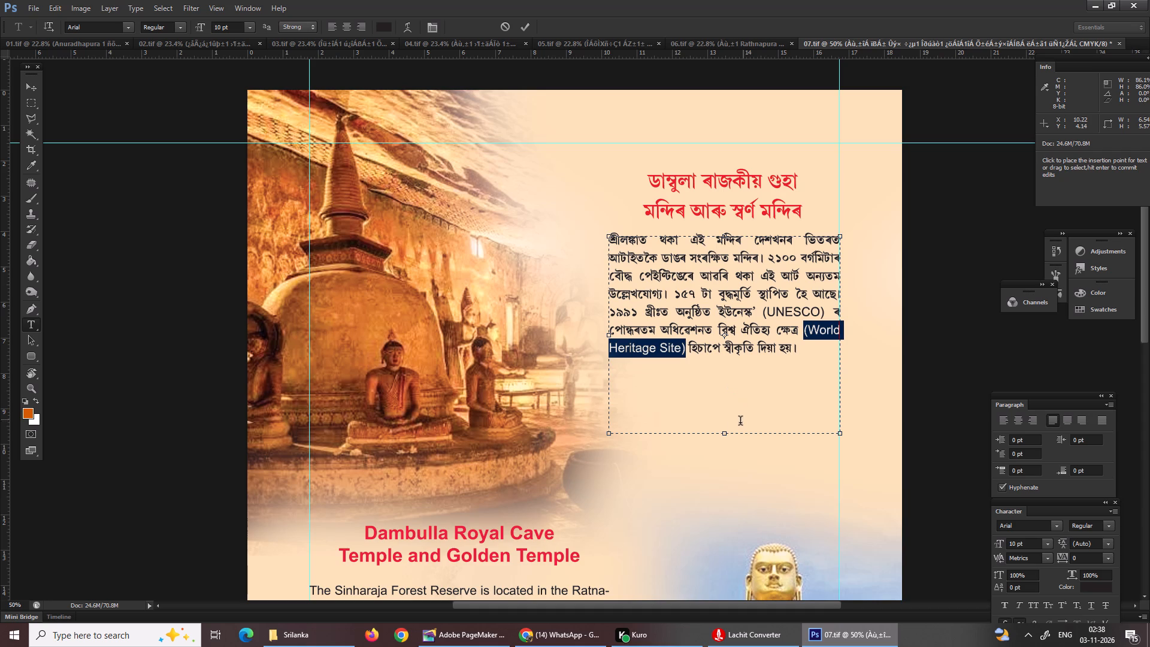
# Shorten the Assamese text box from its lower edge to about 3.7 cm high, just below the last line, and commit it.
pyautogui.click(725, 433)
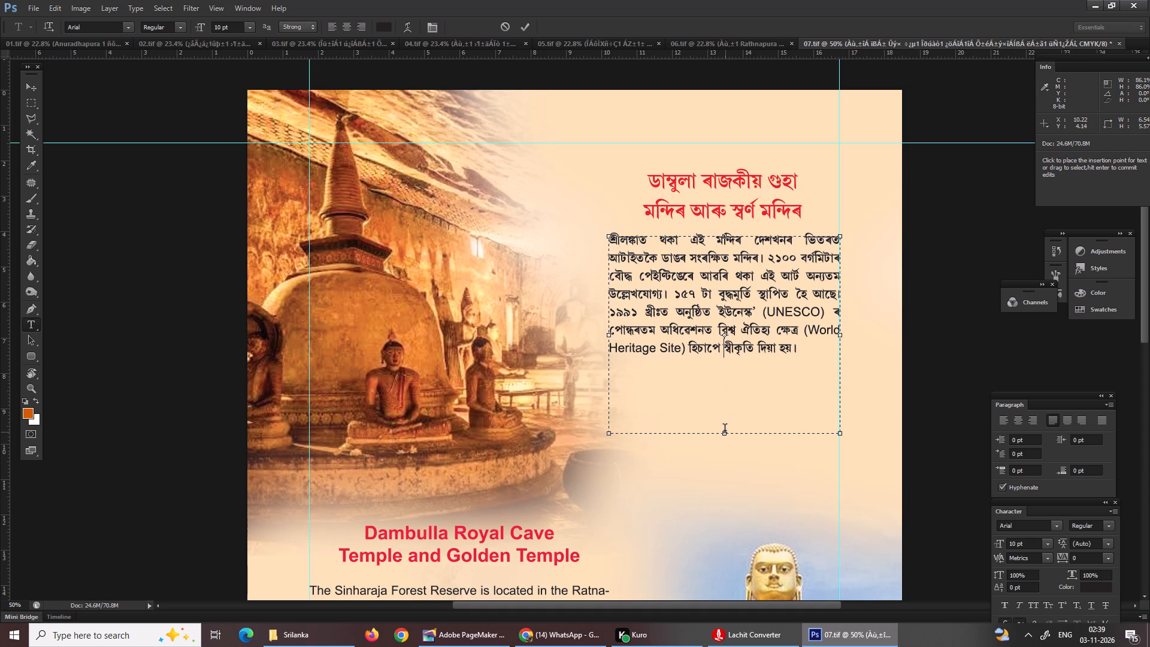
pyautogui.moveTo(725, 435); pyautogui.dragTo(728, 388)
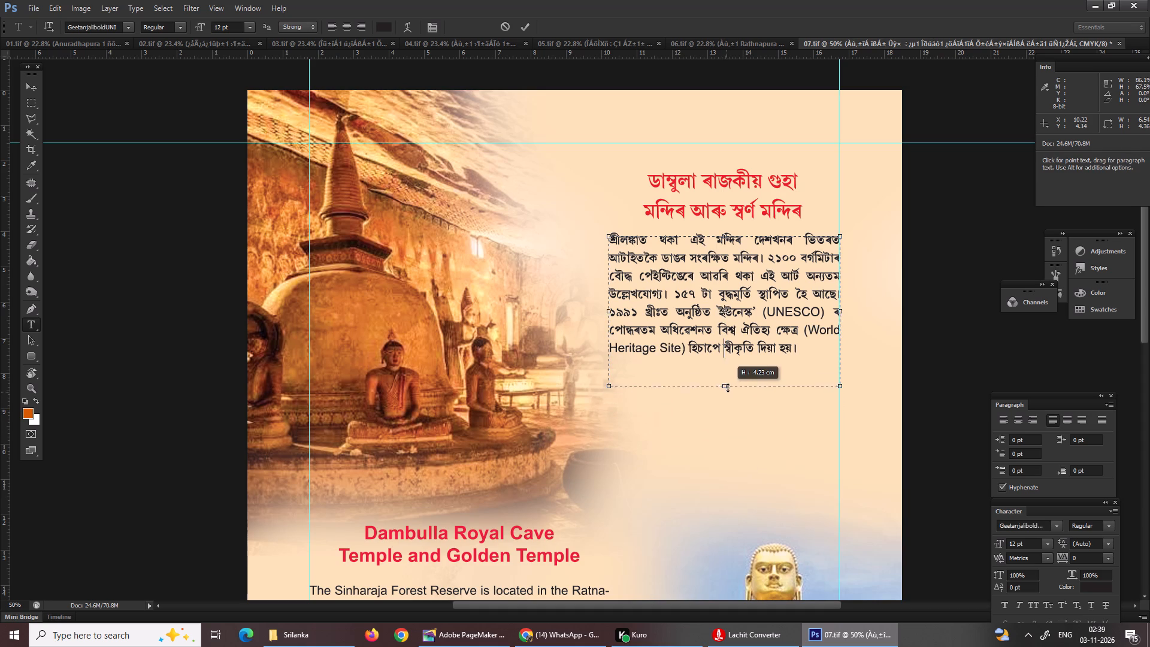
pyautogui.moveTo(728, 388); pyautogui.dragTo(739, 369)
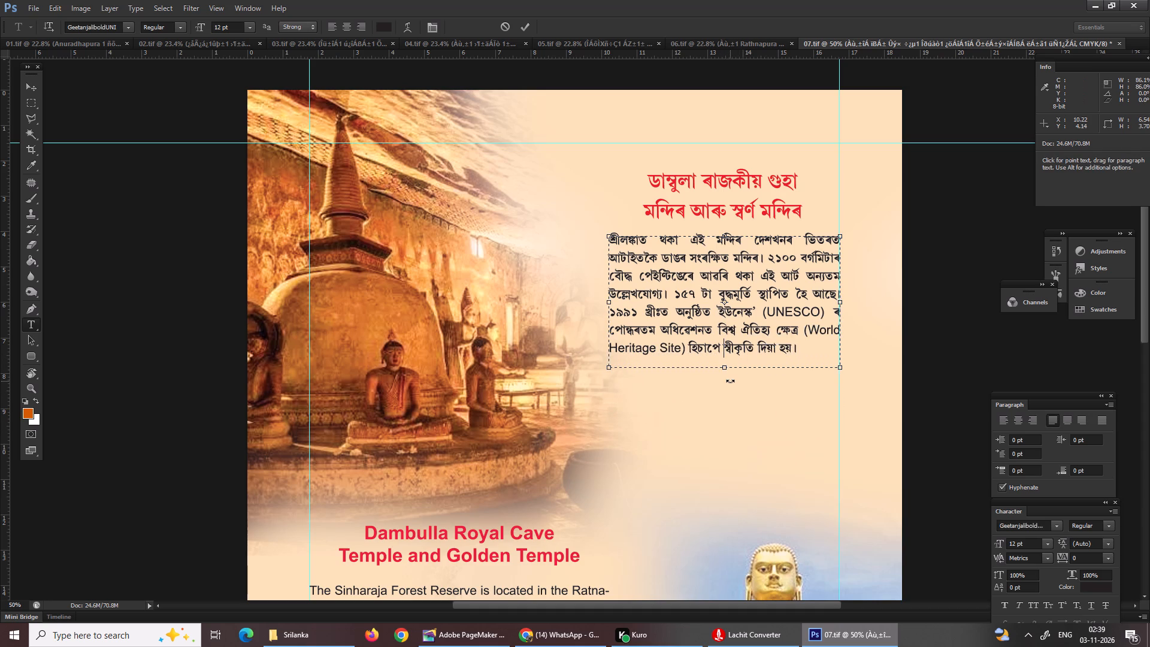
pyautogui.press('Return')
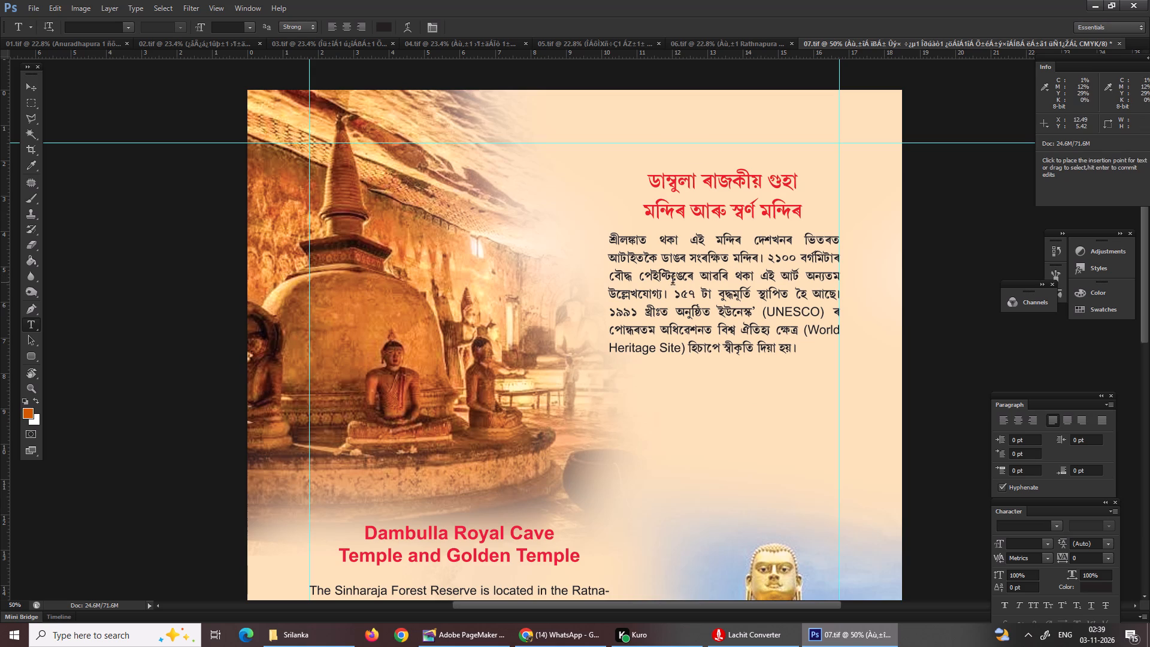
# Copy the vowel sign ে from উল্লেখযোগ্য and paste it into ভিতৰত in the first line to make ভিতৰতে.
pyautogui.moveTo(642, 292); pyautogui.dragTo(637, 299)
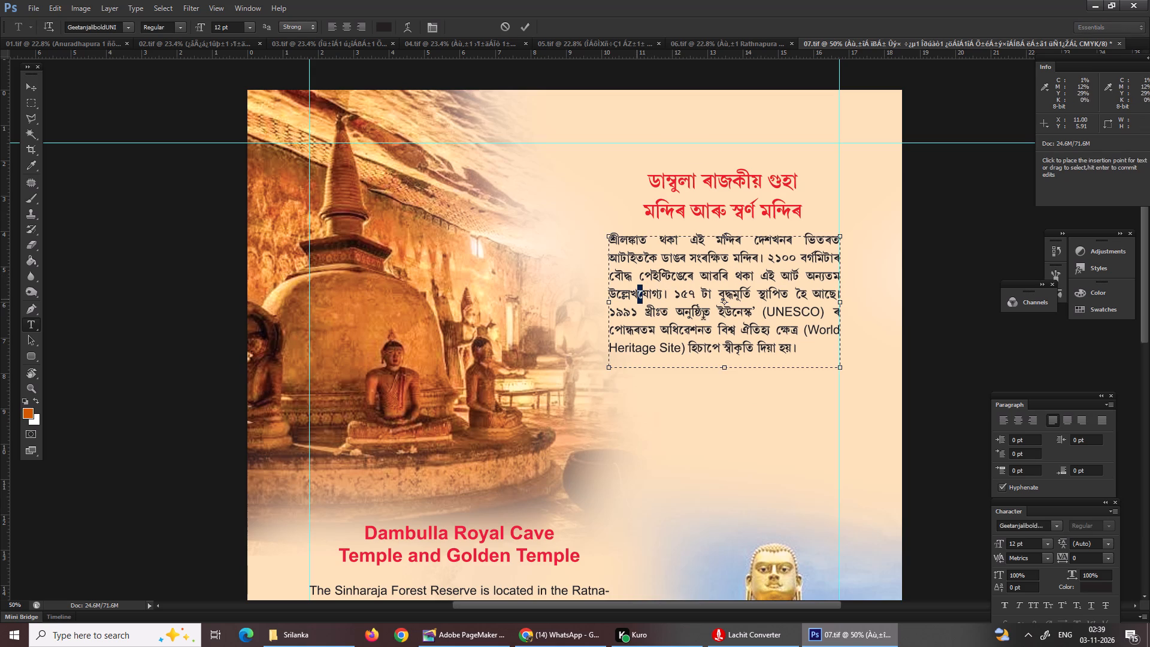
pyautogui.hotkey('ctrl', 'c')
pyautogui.hotkey('ctrl', 'c')
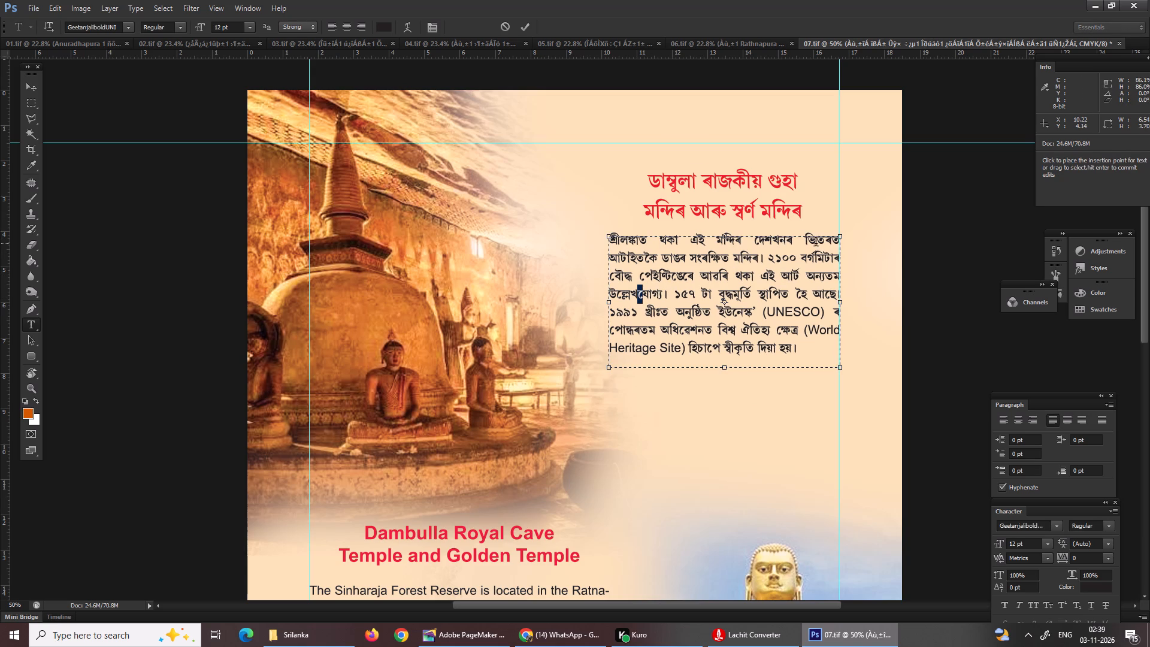
pyautogui.click(834, 243)
pyautogui.hotkey('ctrl', 'v')
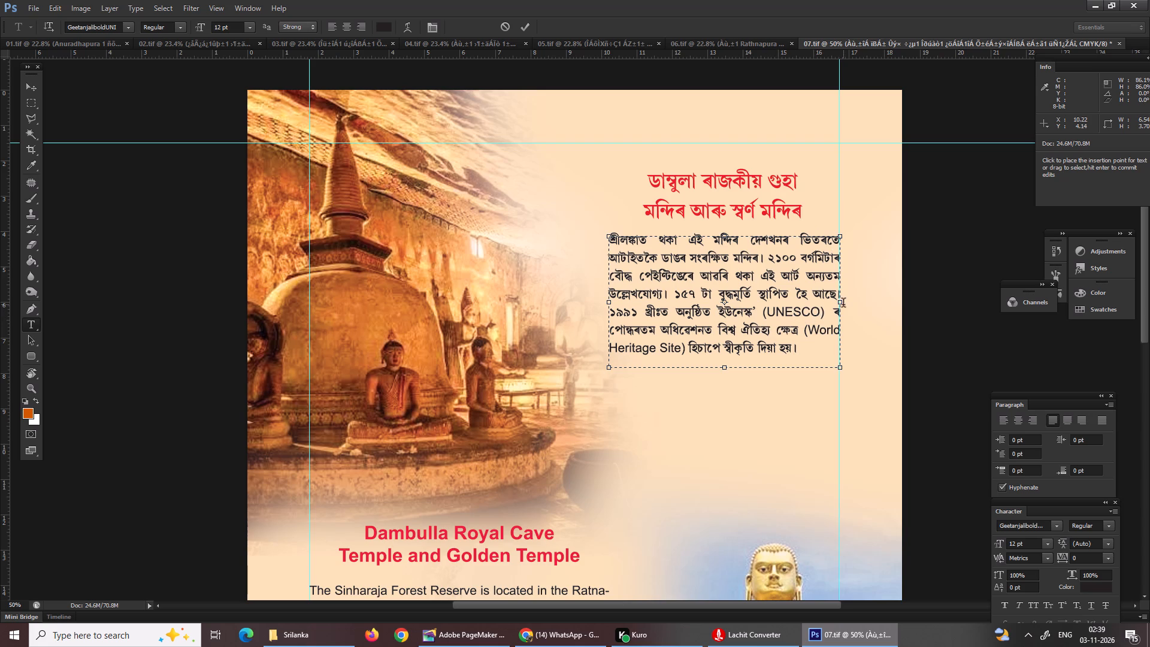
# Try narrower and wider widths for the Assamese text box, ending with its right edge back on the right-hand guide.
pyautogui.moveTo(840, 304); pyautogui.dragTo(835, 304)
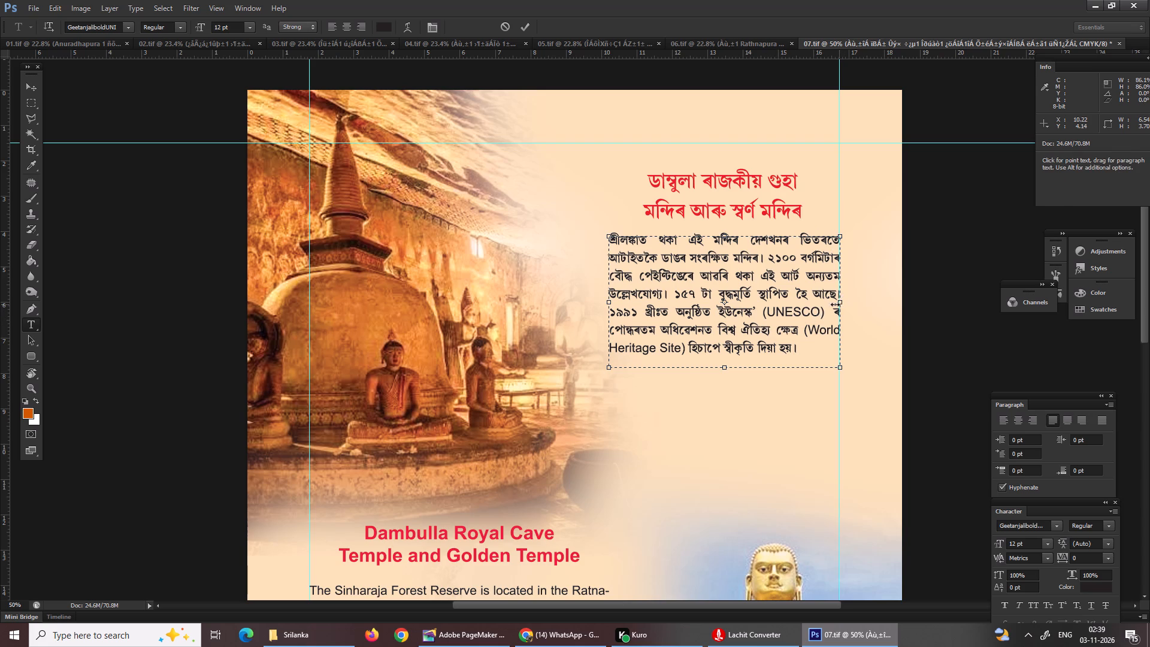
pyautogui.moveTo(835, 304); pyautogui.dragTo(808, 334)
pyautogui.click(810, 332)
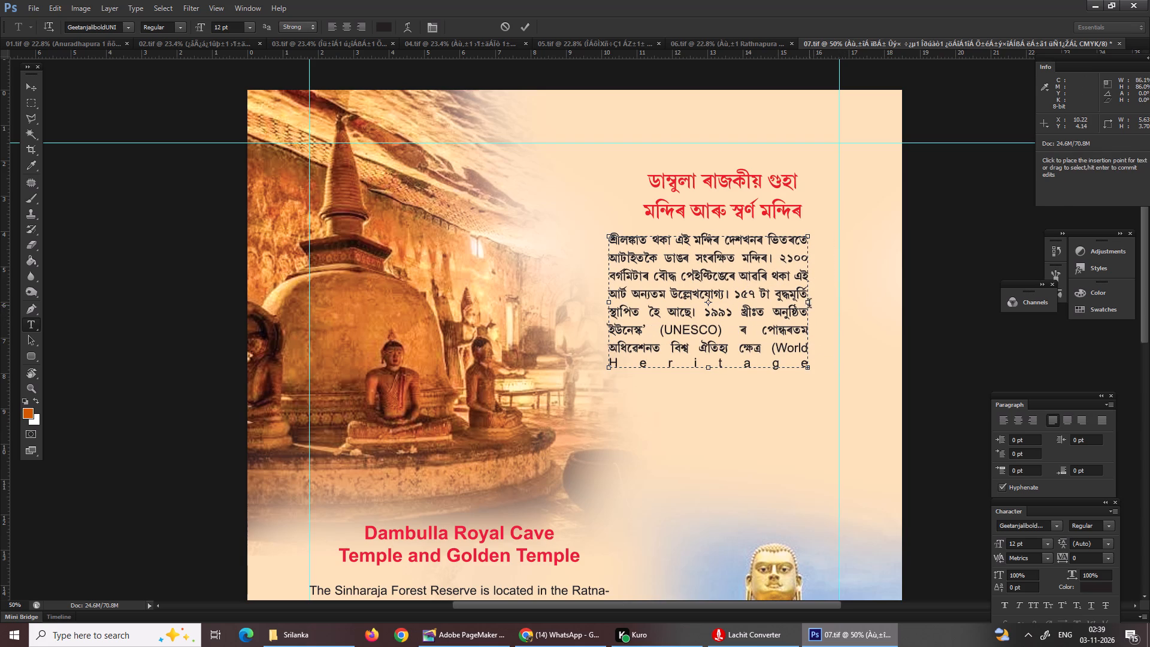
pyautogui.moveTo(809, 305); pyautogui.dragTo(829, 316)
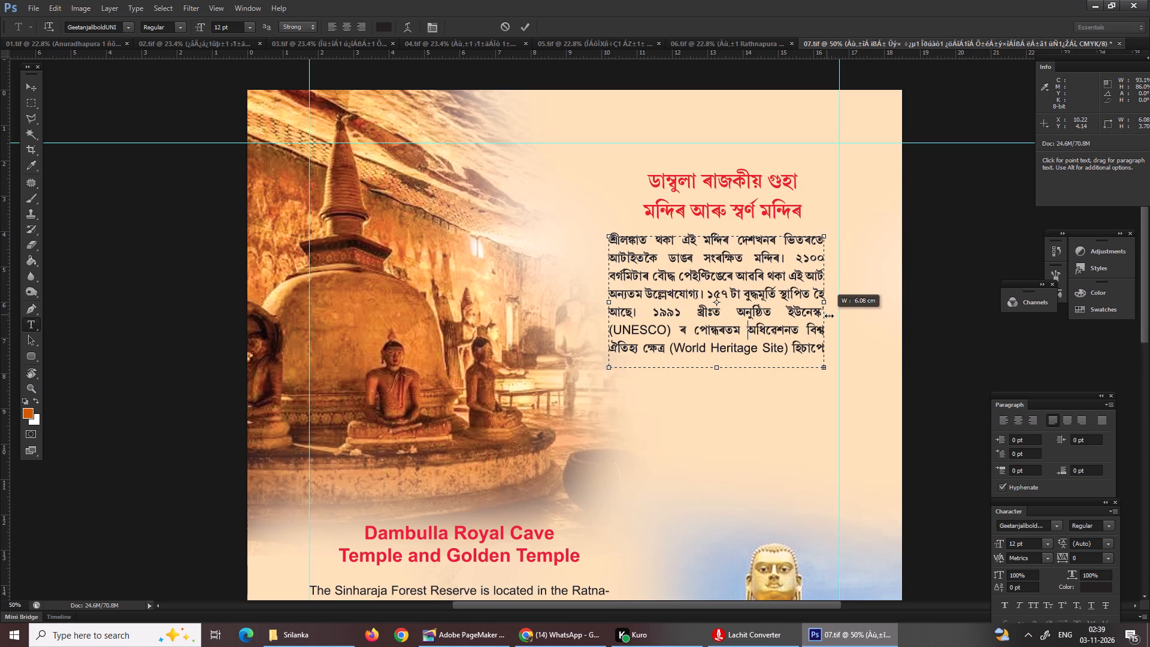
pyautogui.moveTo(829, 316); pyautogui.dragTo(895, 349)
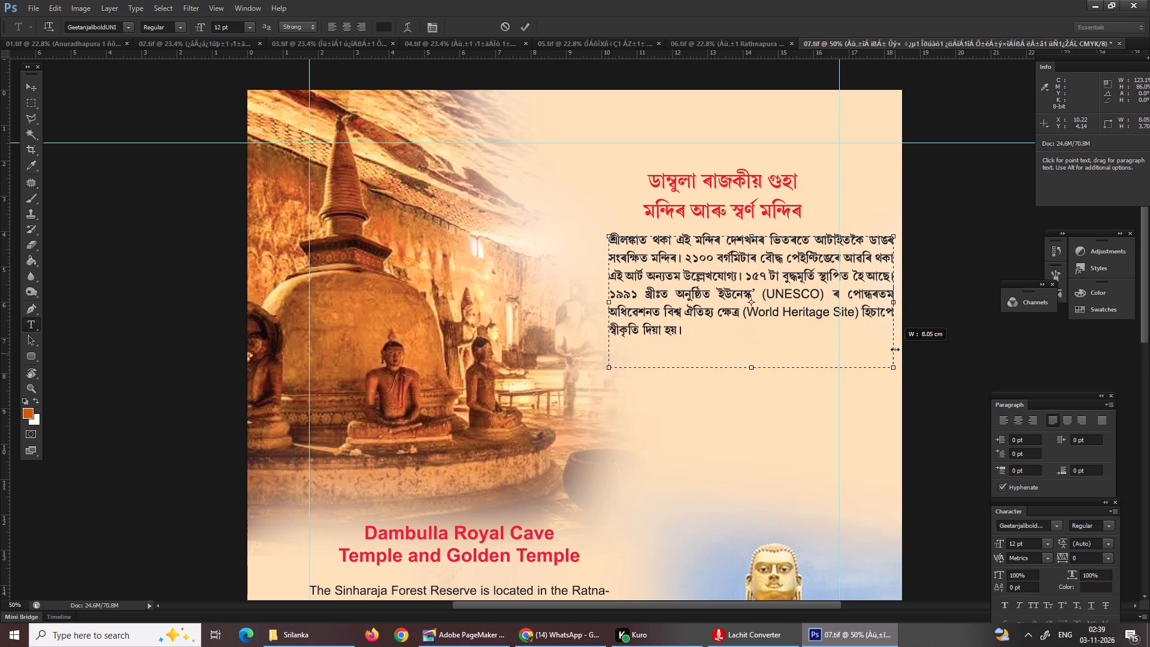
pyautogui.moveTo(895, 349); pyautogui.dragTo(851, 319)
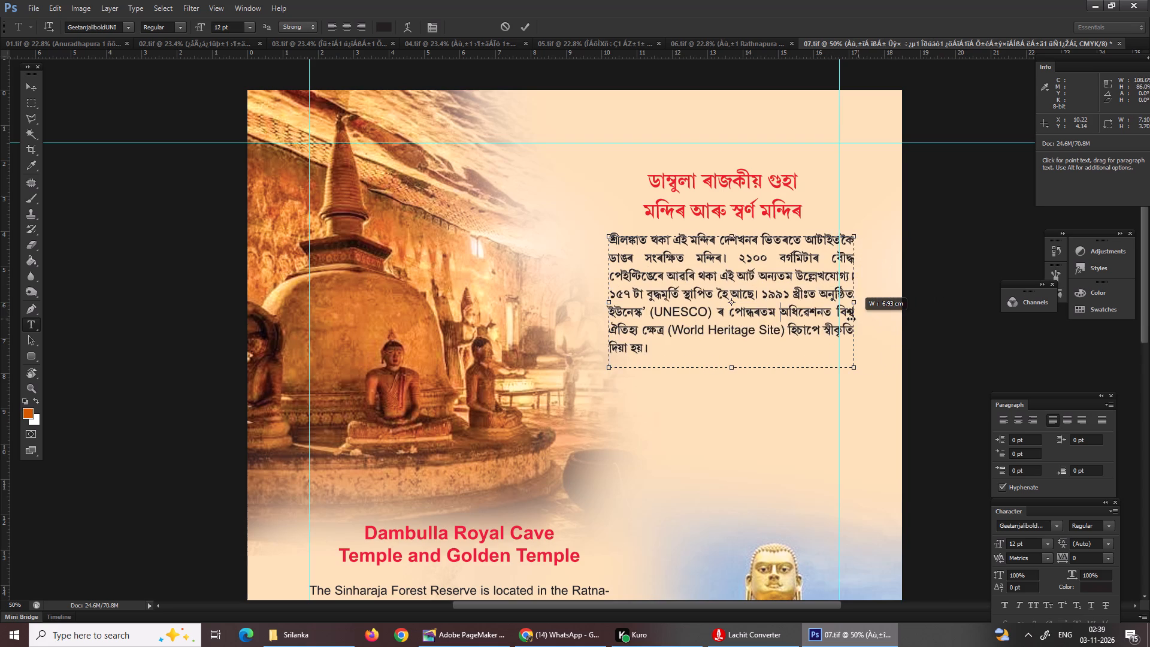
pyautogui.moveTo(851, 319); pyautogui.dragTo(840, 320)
# Commit the Assamese paragraph edit and save page 07.
pyautogui.press('Return')
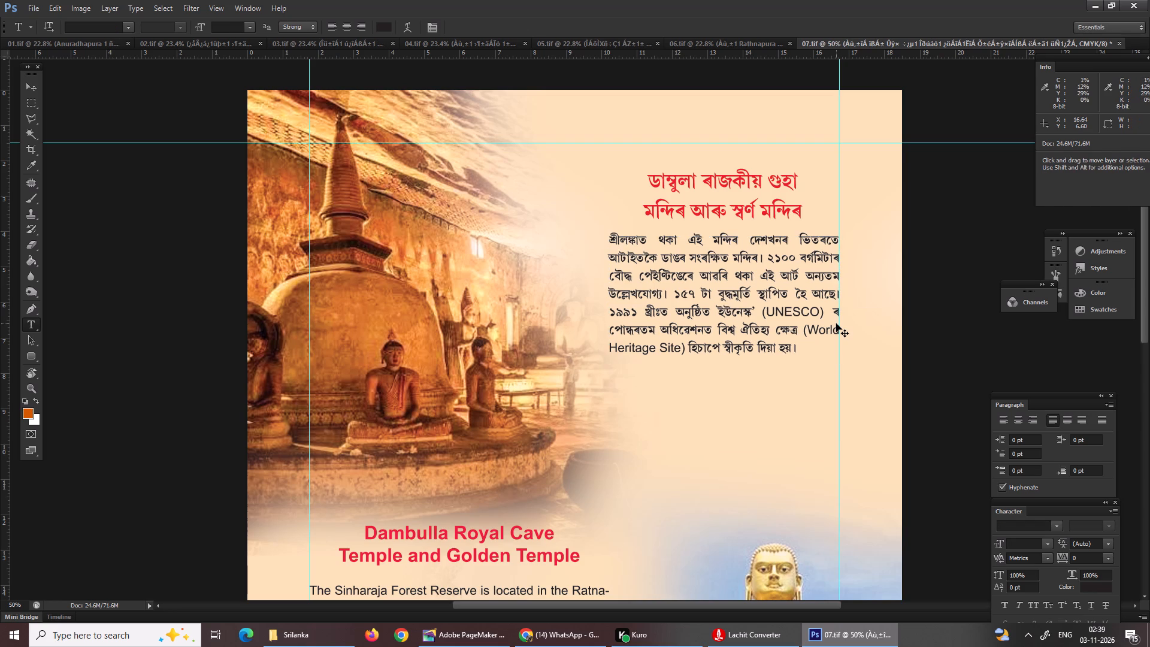
pyautogui.hotkey('ctrl', '0')
pyautogui.hotkey('ctrl', 's')
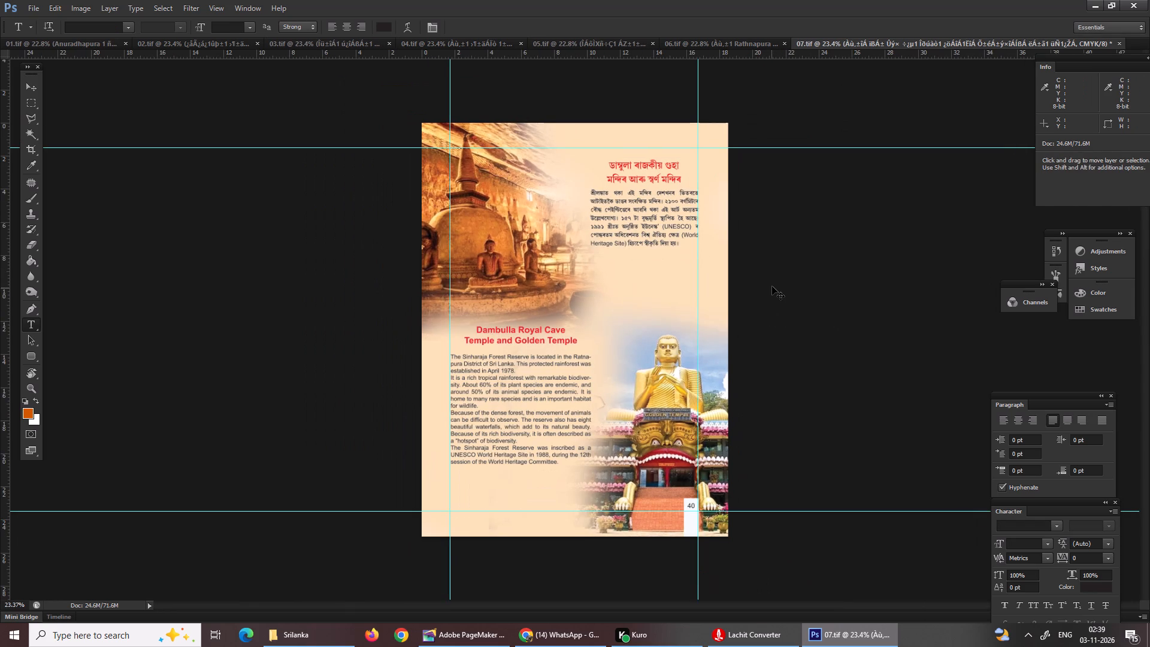
pyautogui.hotkey('ctrl', 's')
pyautogui.click(653, 247)
pyautogui.hotkey('ctrl', 's')
# Switch to the Srilanka folder in File Explorer and open the 08 image file in Photoshop.
pyautogui.click(319, 642)
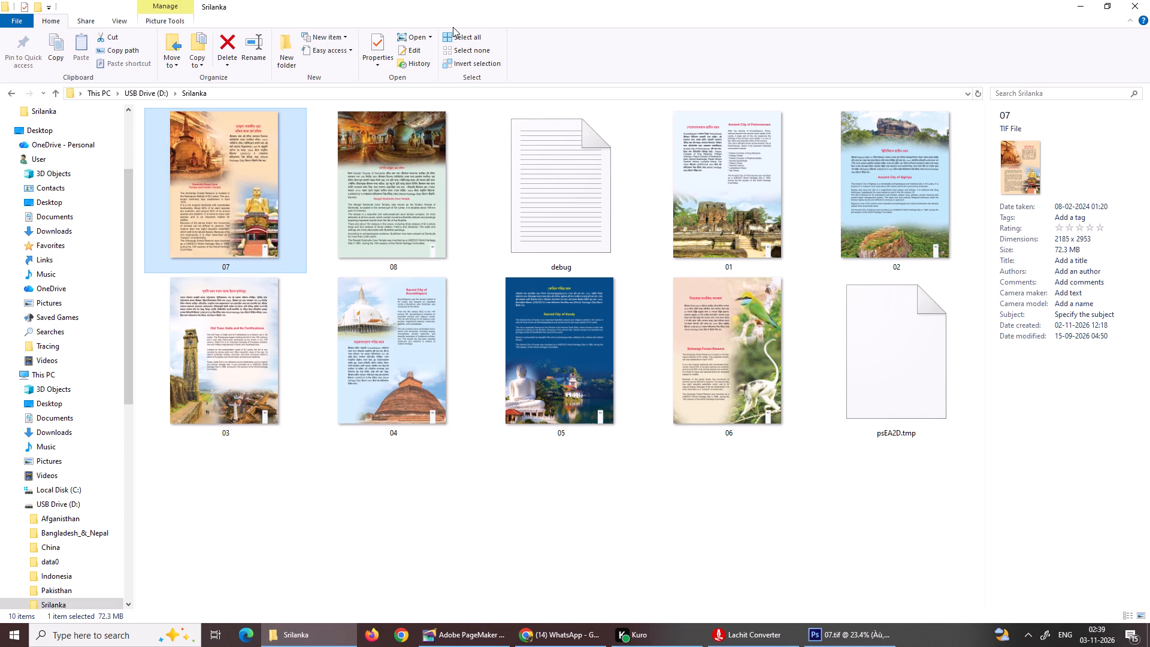
pyautogui.rightClick(258, 226)
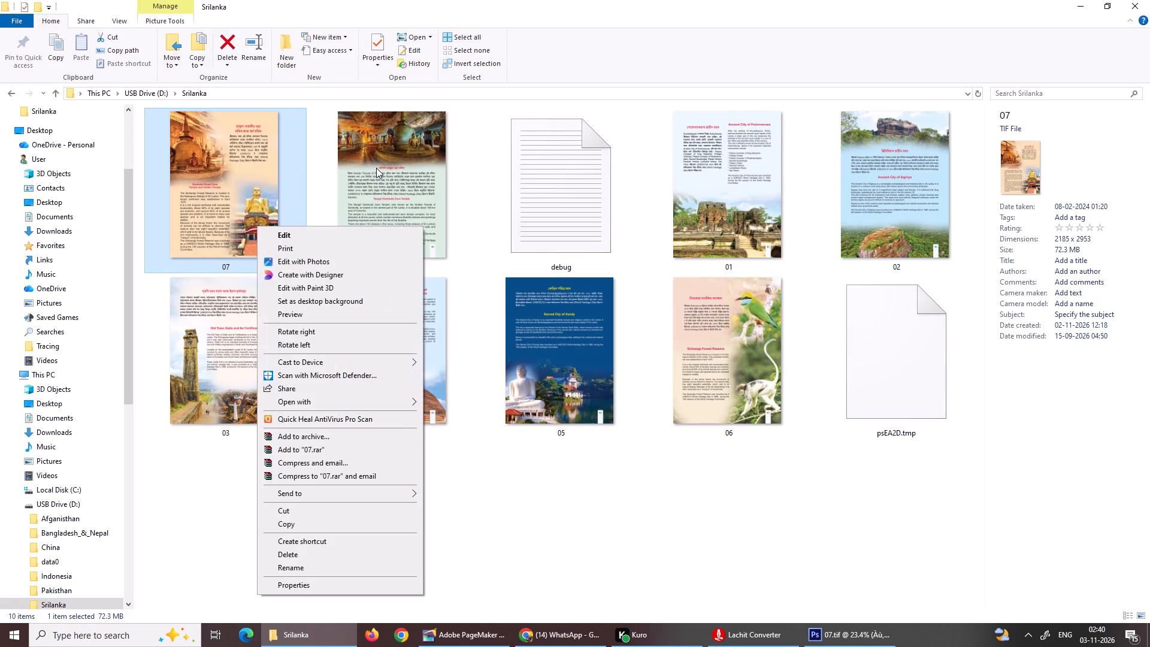
pyautogui.rightClick(383, 179)
pyautogui.rightClick(383, 179)
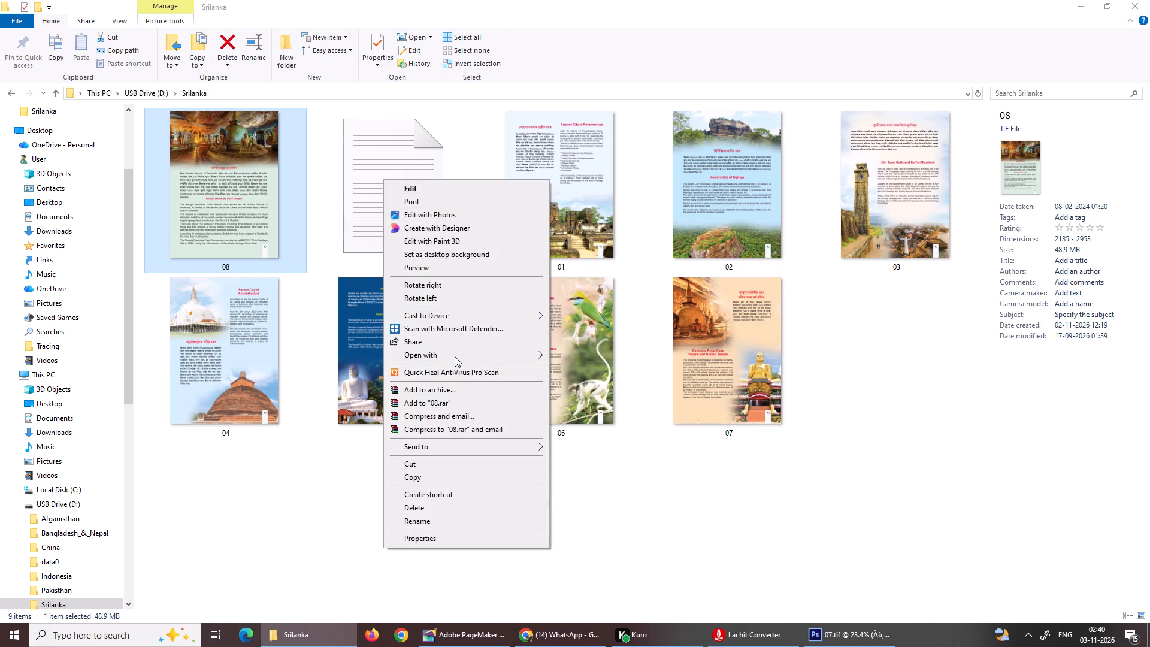
pyautogui.click(577, 353)
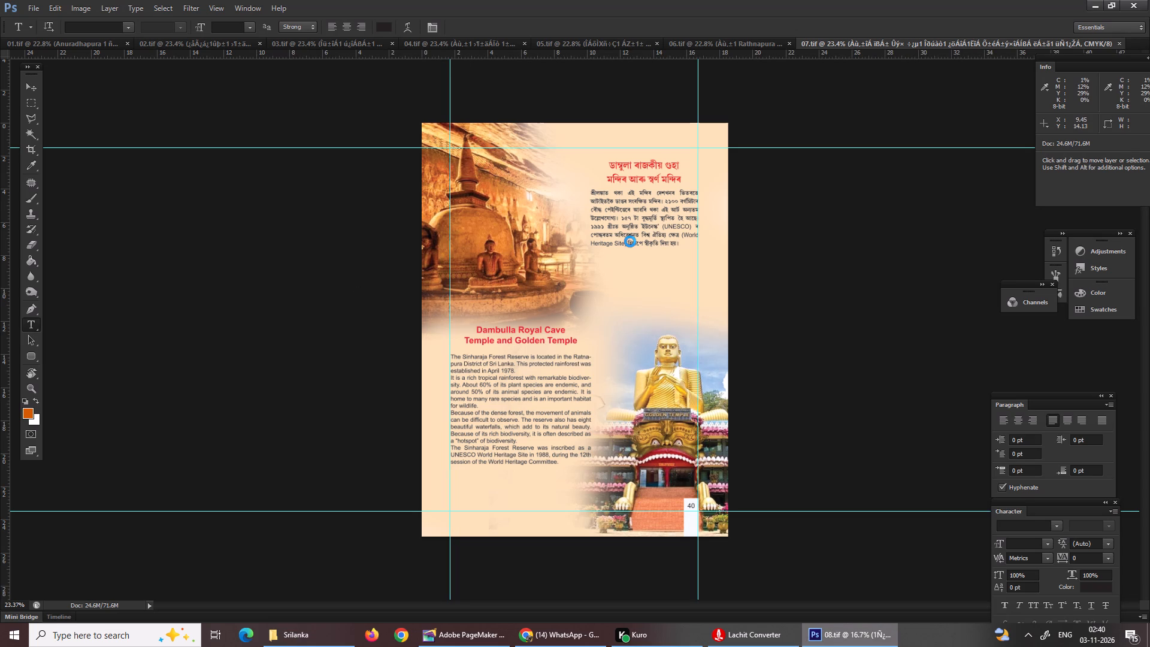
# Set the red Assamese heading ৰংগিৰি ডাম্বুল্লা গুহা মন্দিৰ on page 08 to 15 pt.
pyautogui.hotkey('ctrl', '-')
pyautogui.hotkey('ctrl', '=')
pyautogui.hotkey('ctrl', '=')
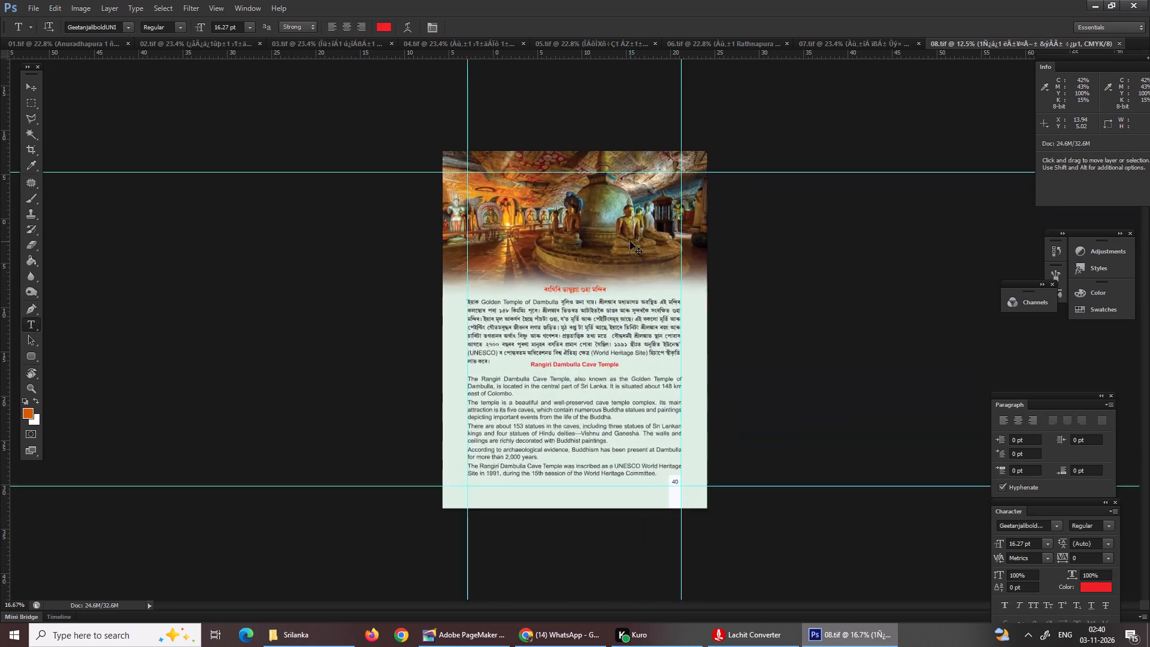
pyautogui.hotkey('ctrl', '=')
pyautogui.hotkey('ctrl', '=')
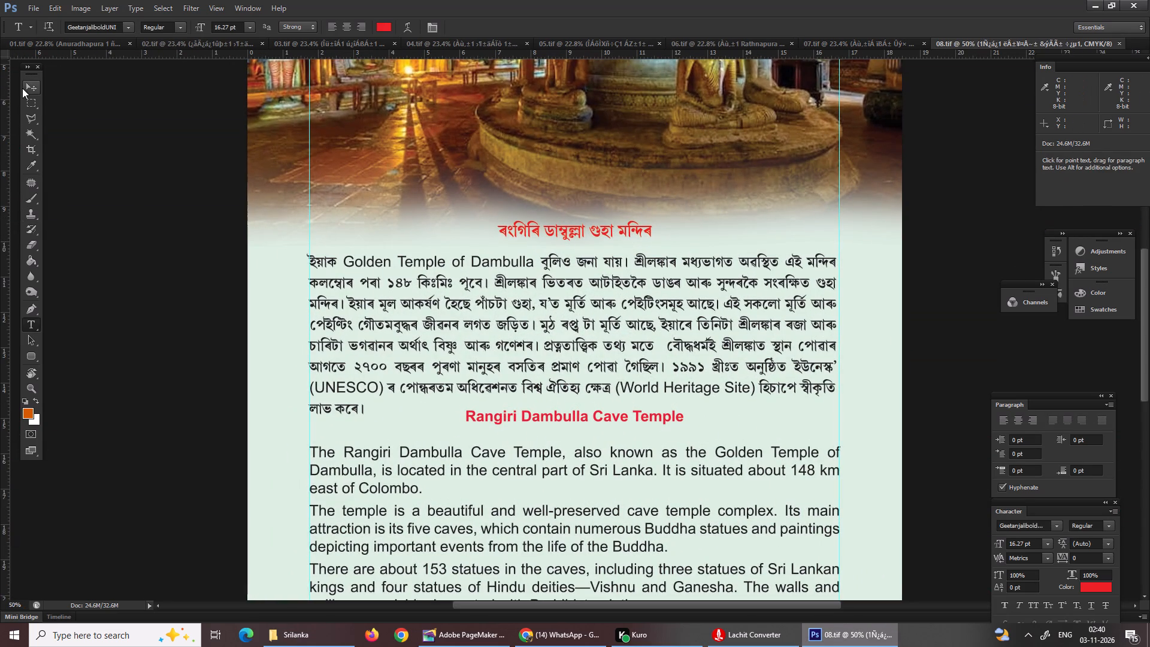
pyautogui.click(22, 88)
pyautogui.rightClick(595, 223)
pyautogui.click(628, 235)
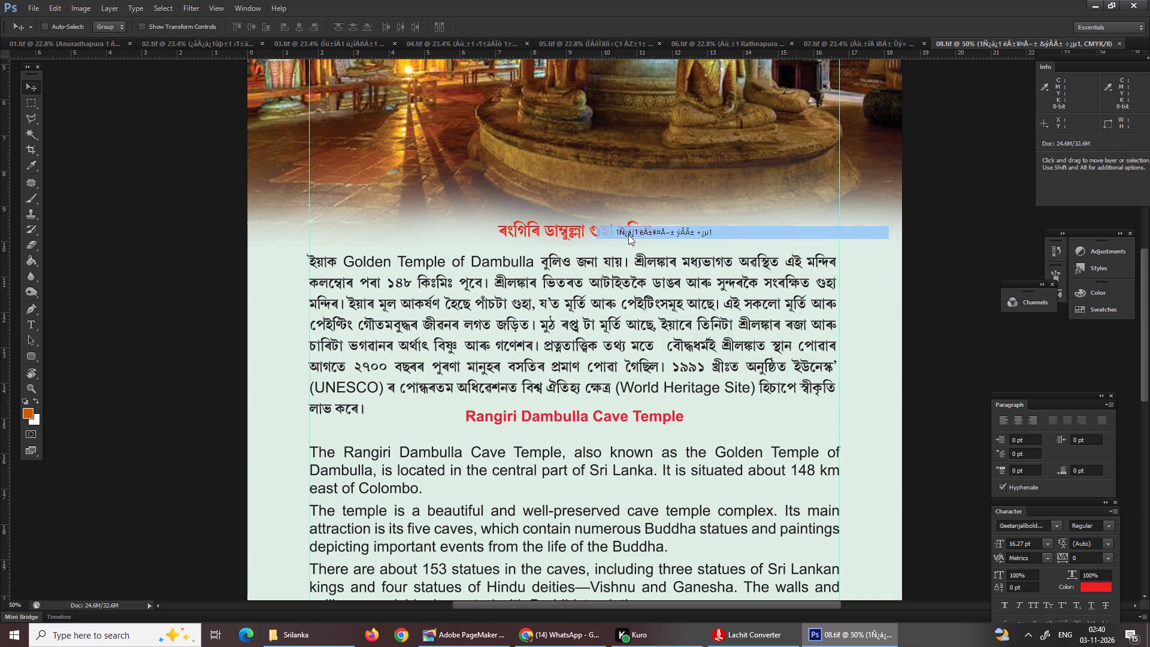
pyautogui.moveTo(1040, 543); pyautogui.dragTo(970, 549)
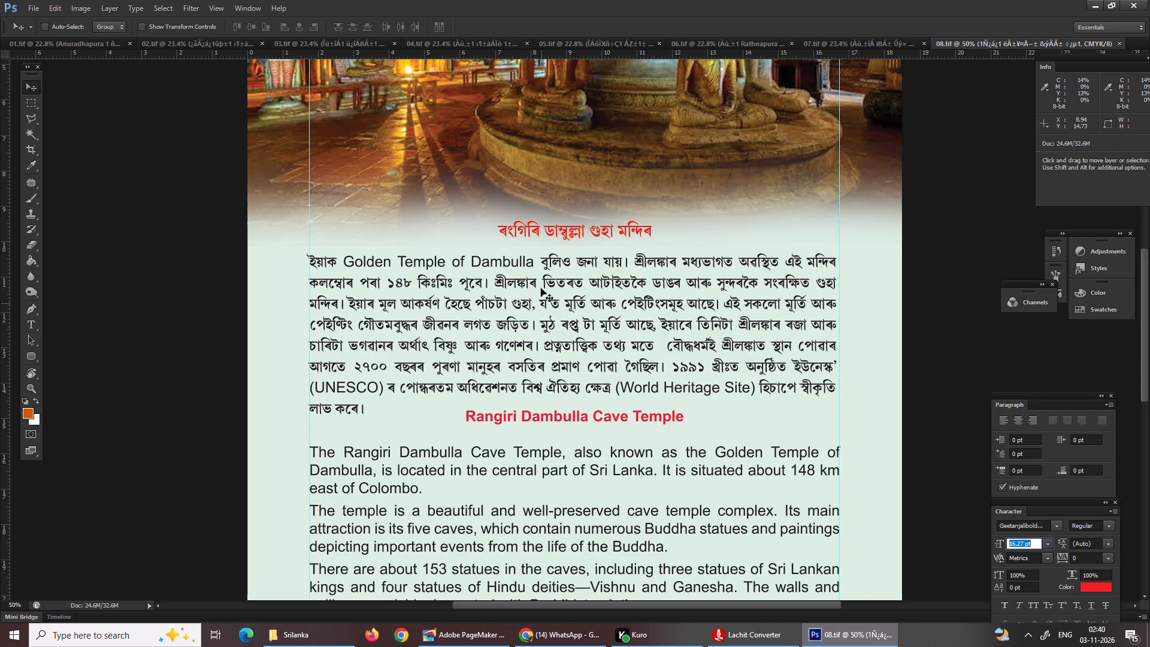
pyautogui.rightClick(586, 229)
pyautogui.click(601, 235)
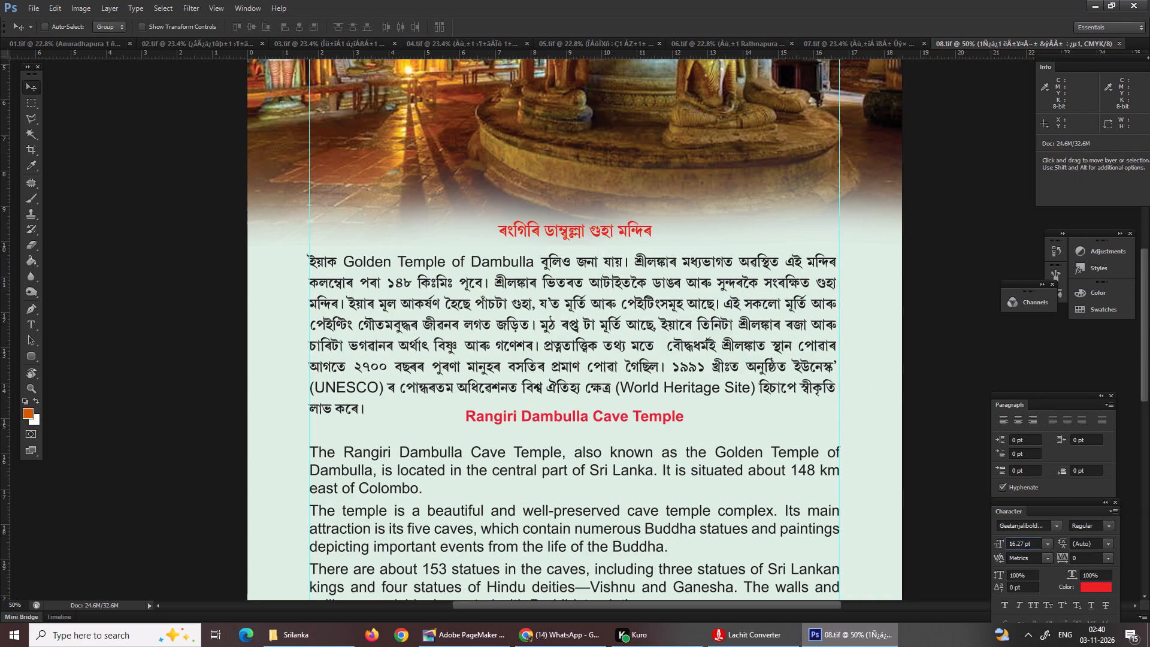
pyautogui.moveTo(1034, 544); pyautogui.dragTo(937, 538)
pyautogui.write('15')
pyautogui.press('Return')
# Set the font size of the whole Assamese paragraph below the heading to 12 pt.
pyautogui.rightClick(558, 315)
pyautogui.click(627, 320)
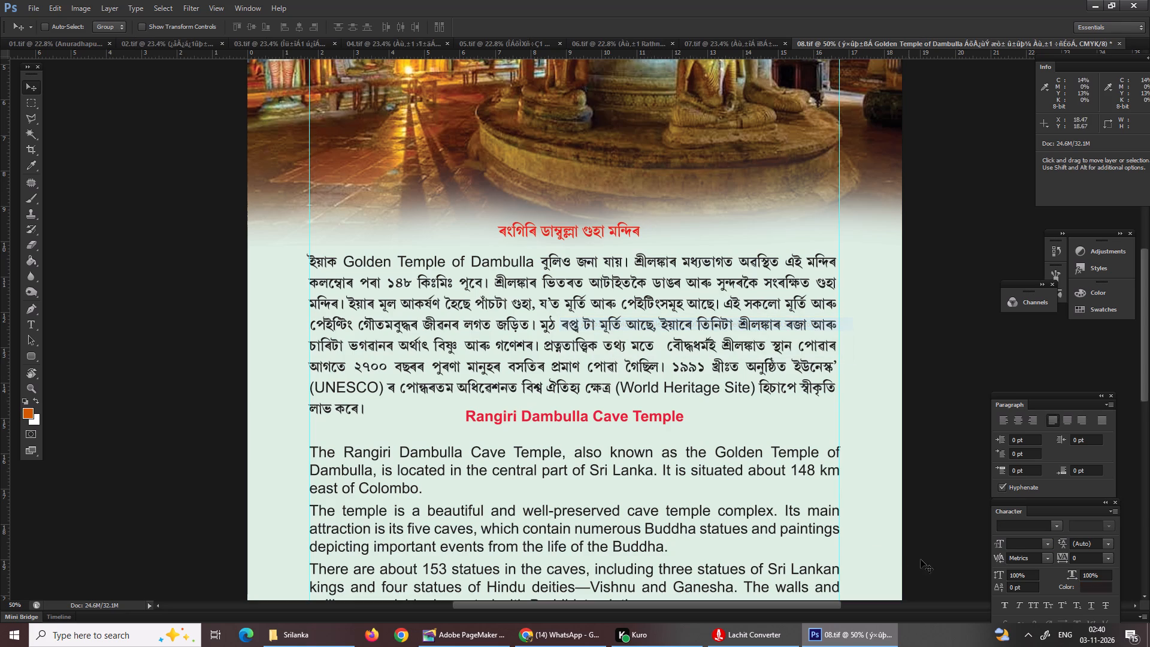
pyautogui.click(1018, 542)
pyautogui.press('1')
pyautogui.press('2')
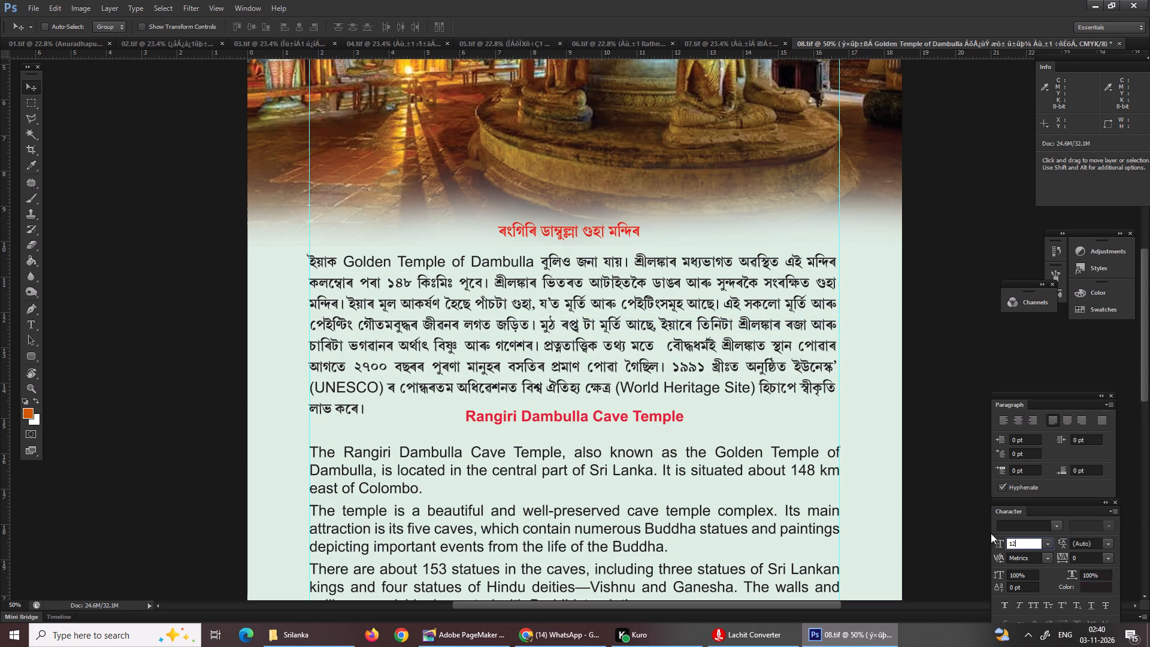
pyautogui.press('Return')
# Set the English heading Rangiri Dambulla Cave Temple to 15 pt and commit the text edit.
pyautogui.scroll(1, 673, 462)
pyautogui.scroll(-6, 673, 462)
pyautogui.scroll(-3, 609, 339)
pyautogui.rightClick(573, 329)
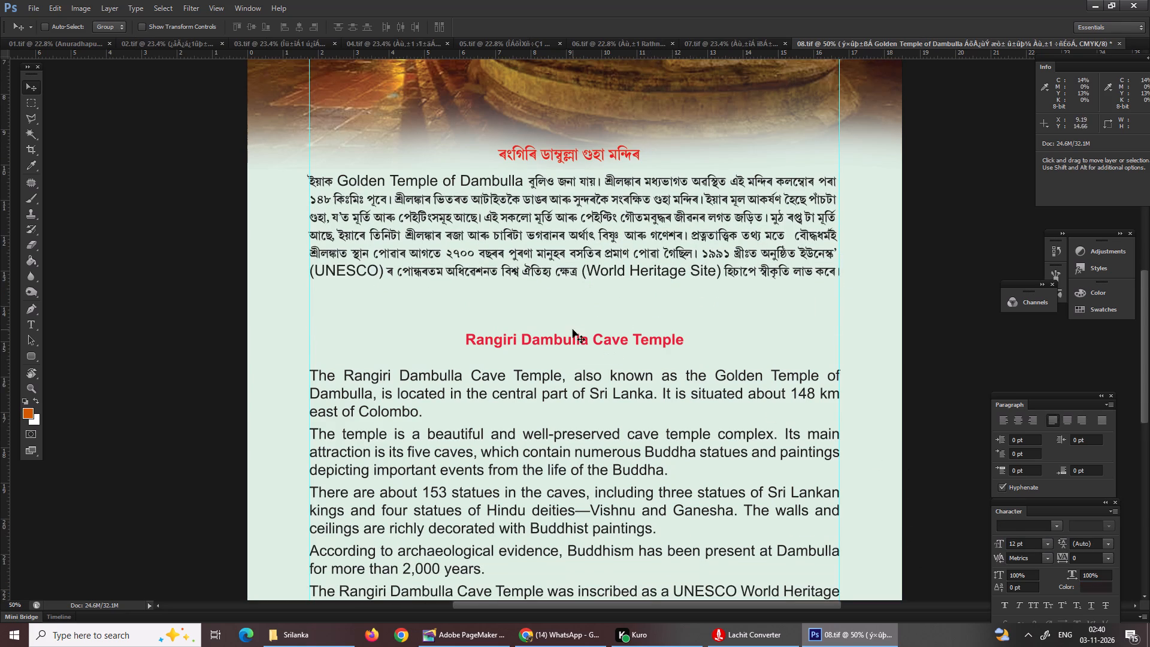
pyautogui.rightClick(561, 340)
pyautogui.click(594, 347)
pyautogui.press('t')
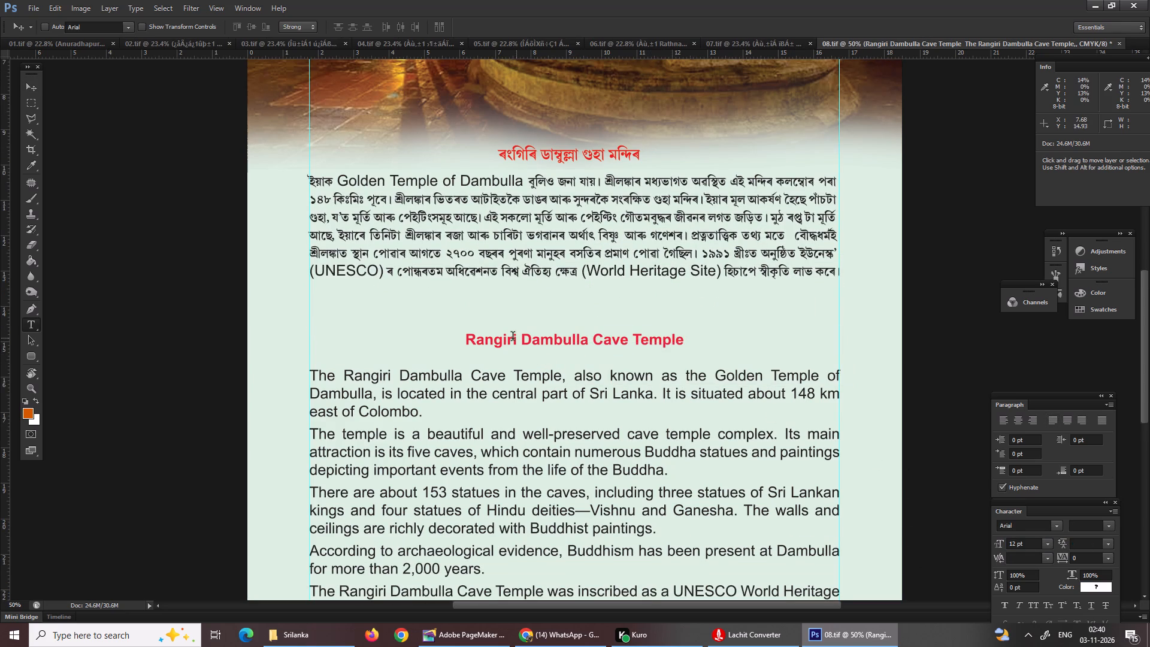
pyautogui.moveTo(461, 341); pyautogui.dragTo(704, 358)
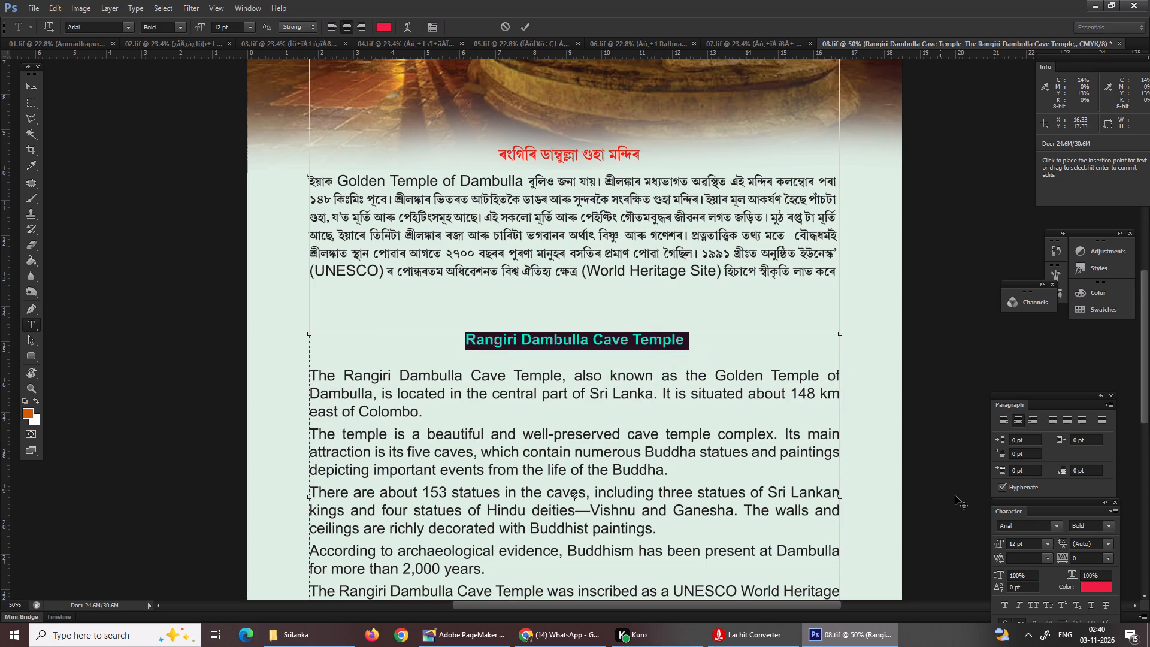
pyautogui.moveTo(1027, 540); pyautogui.dragTo(958, 543)
pyautogui.press('1')
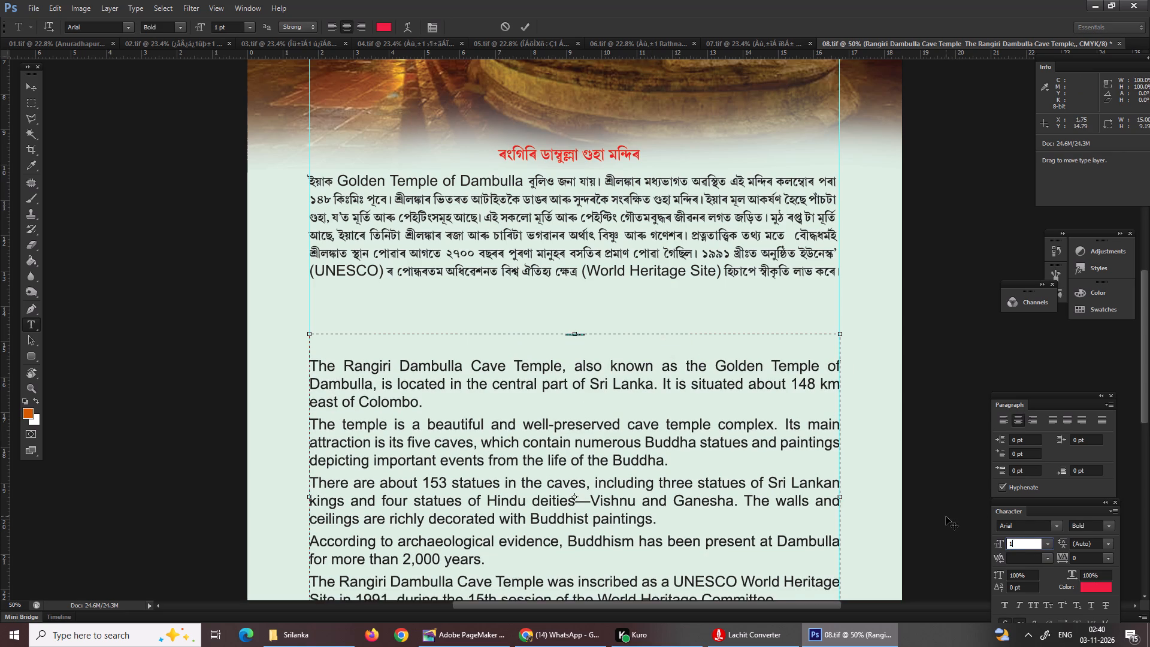
pyautogui.press('5')
pyautogui.press('Return')
pyautogui.scroll(-3, 664, 440)
pyautogui.scroll(4, 557, 335)
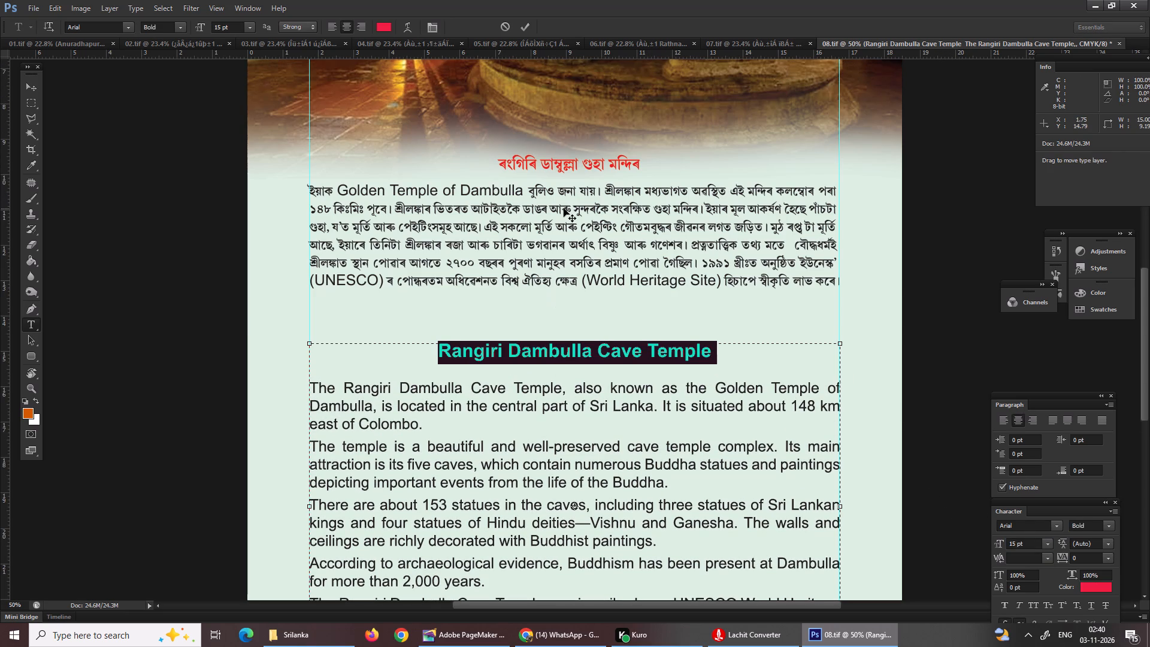
pyautogui.press('Return')
pyautogui.press('Return')
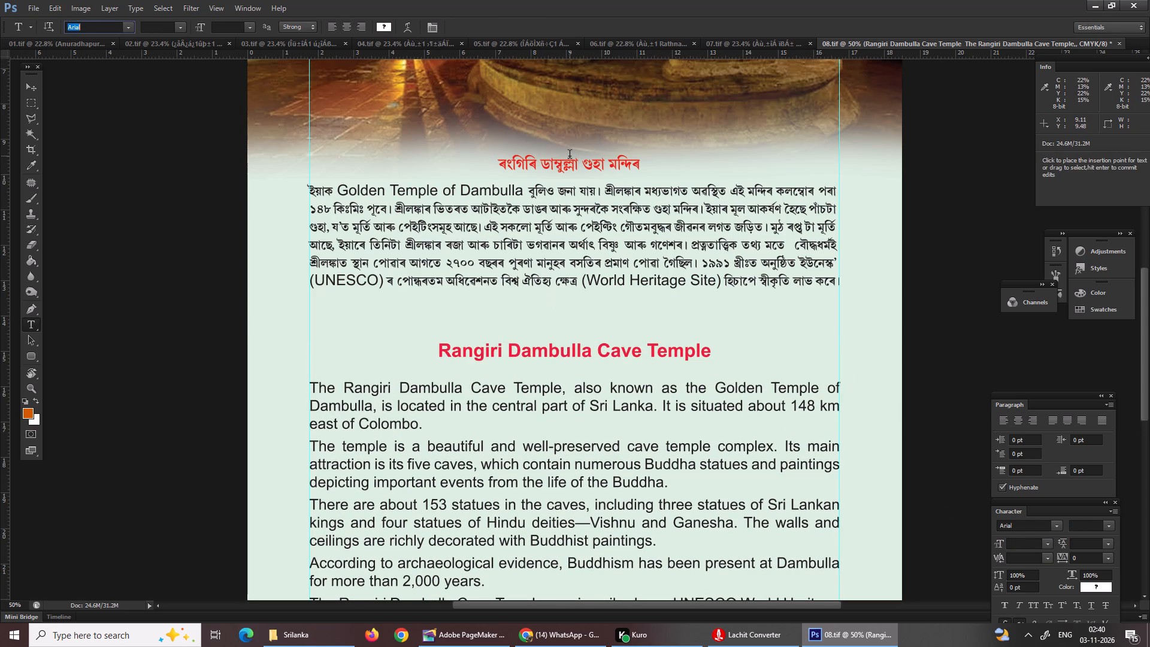
# Set the red Assamese heading above the paragraph to 20 pt and commit the text edit.
pyautogui.click(547, 156)
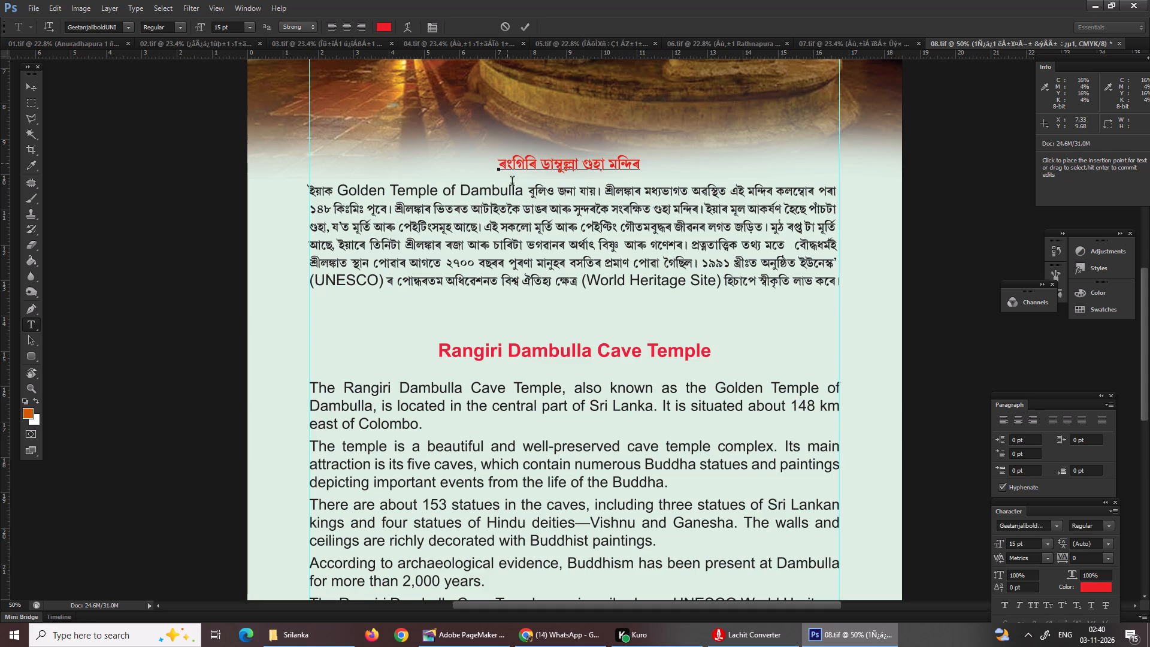
pyautogui.moveTo(500, 156); pyautogui.dragTo(653, 159)
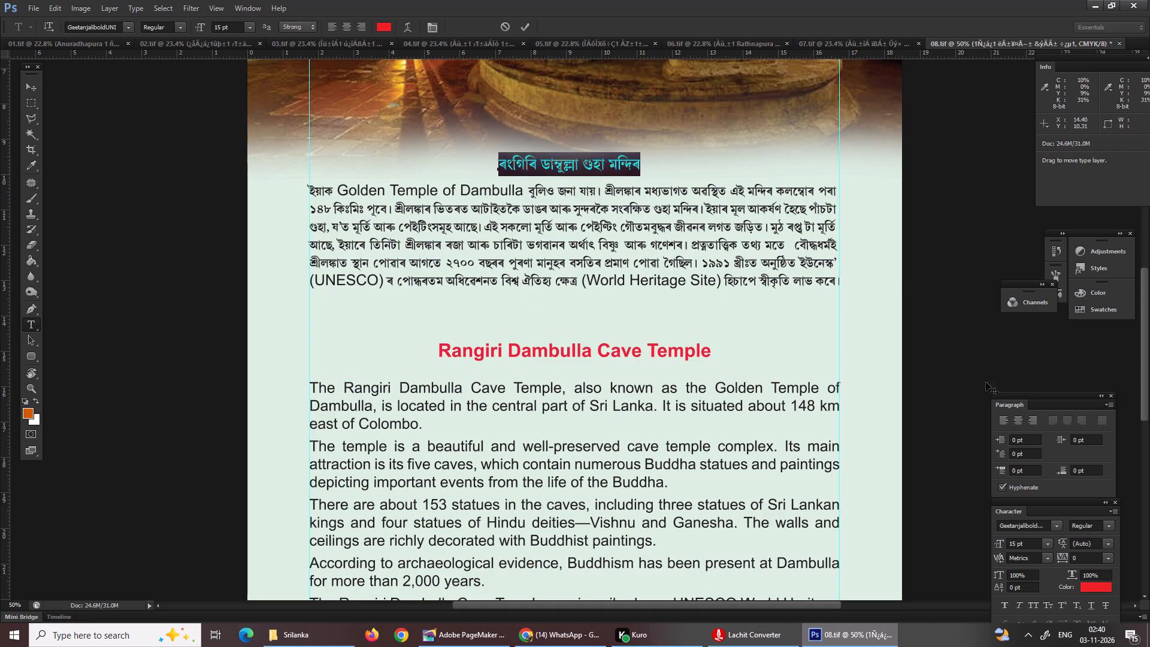
pyautogui.moveTo(1027, 544); pyautogui.dragTo(957, 546)
pyautogui.write('20')
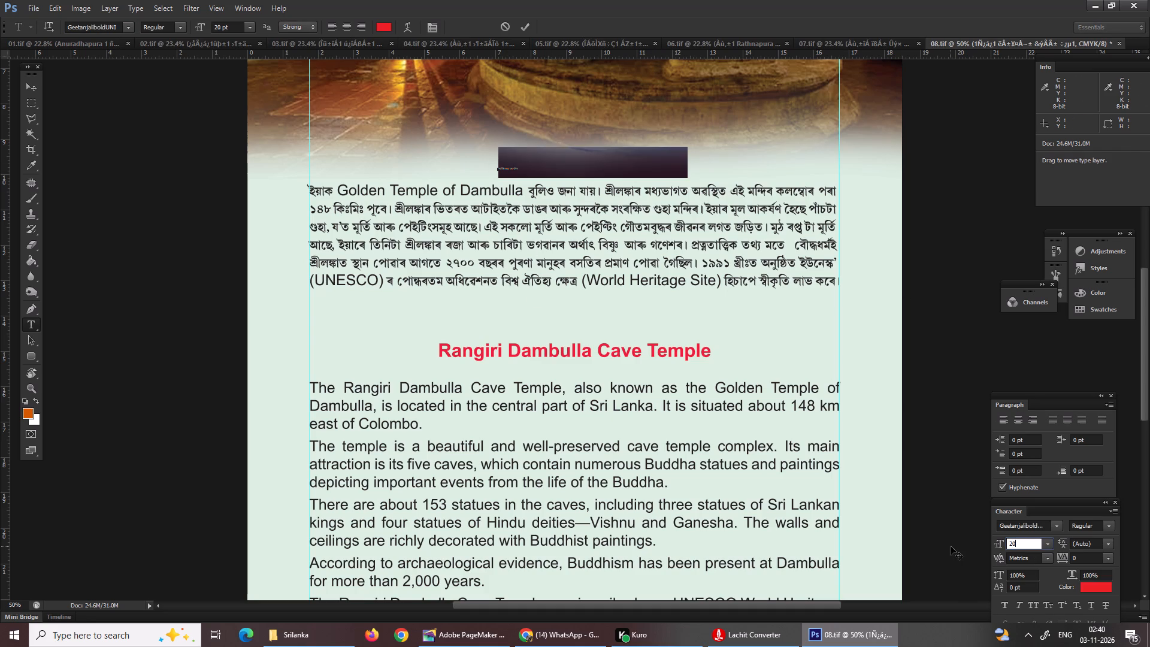
pyautogui.scroll(-3, 904, 525)
pyautogui.scroll(1, 898, 522)
pyautogui.scroll(-2, 892, 520)
pyautogui.scroll(-4, 653, 395)
pyautogui.press('Return')
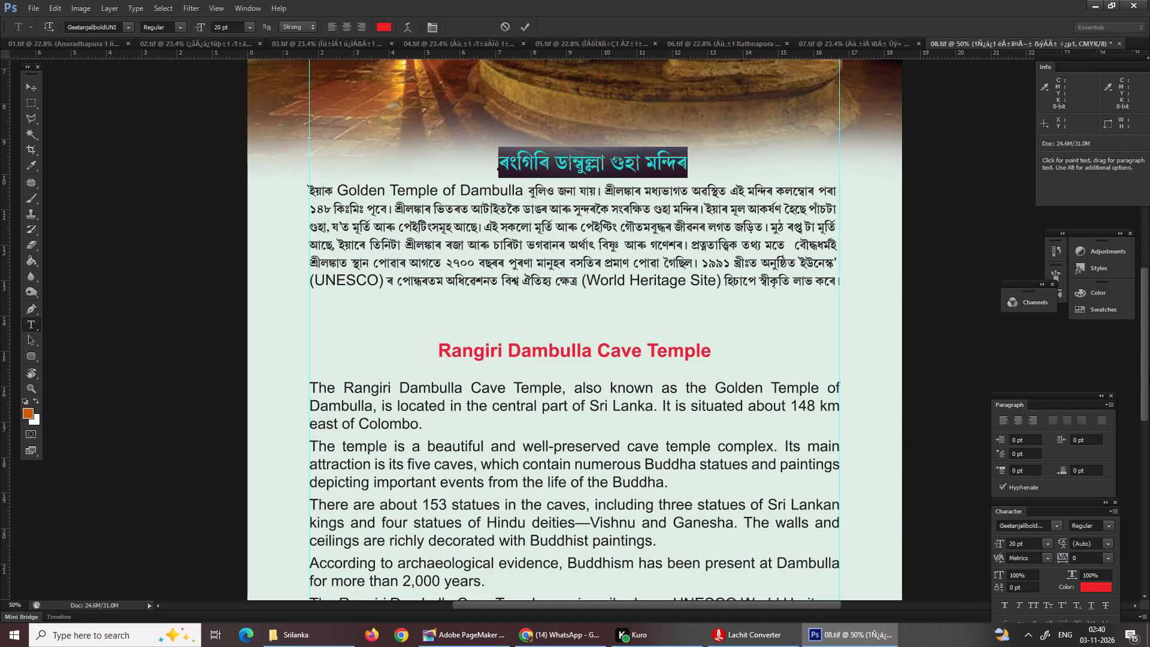
pyautogui.press('Return')
# Set all the English body paragraphs under the Rangiri Dambulla Cave Temple heading to 10 pt.
pyautogui.scroll(1, 702, 223)
pyautogui.scroll(-5, 702, 226)
pyautogui.scroll(1, 692, 453)
pyautogui.scroll(-1, 692, 453)
pyautogui.scroll(2, 692, 453)
pyautogui.scroll(-3, 692, 453)
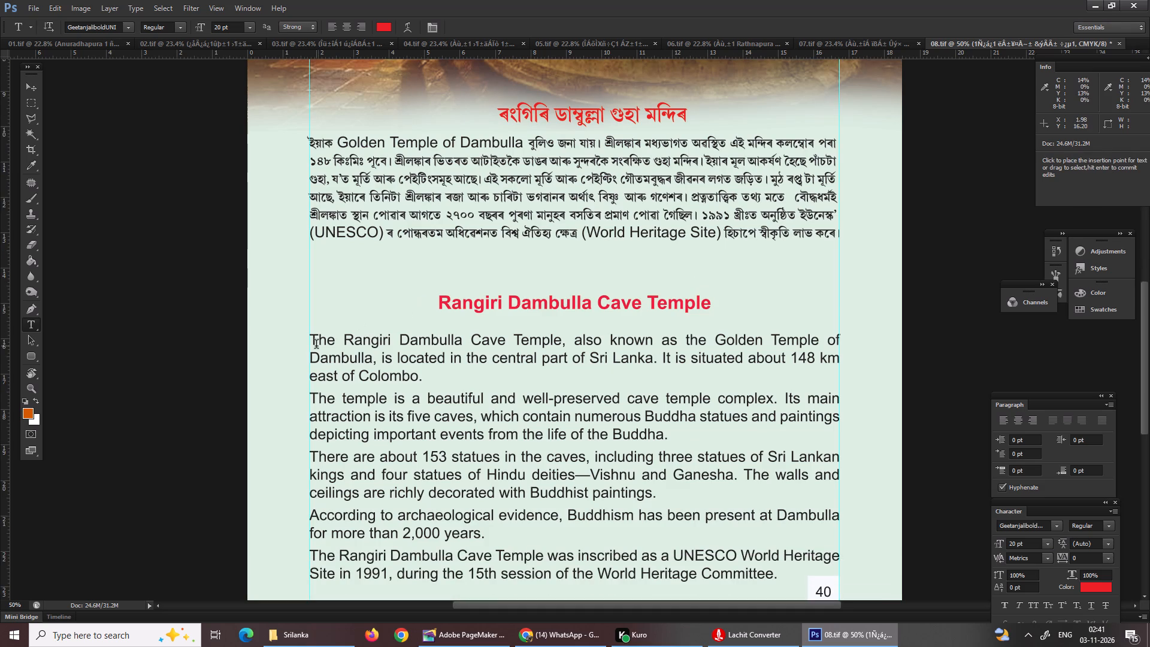
pyautogui.click(316, 346)
pyautogui.moveTo(311, 343); pyautogui.dragTo(777, 601)
pyautogui.moveTo(1027, 548); pyautogui.dragTo(925, 546)
pyautogui.press('1')
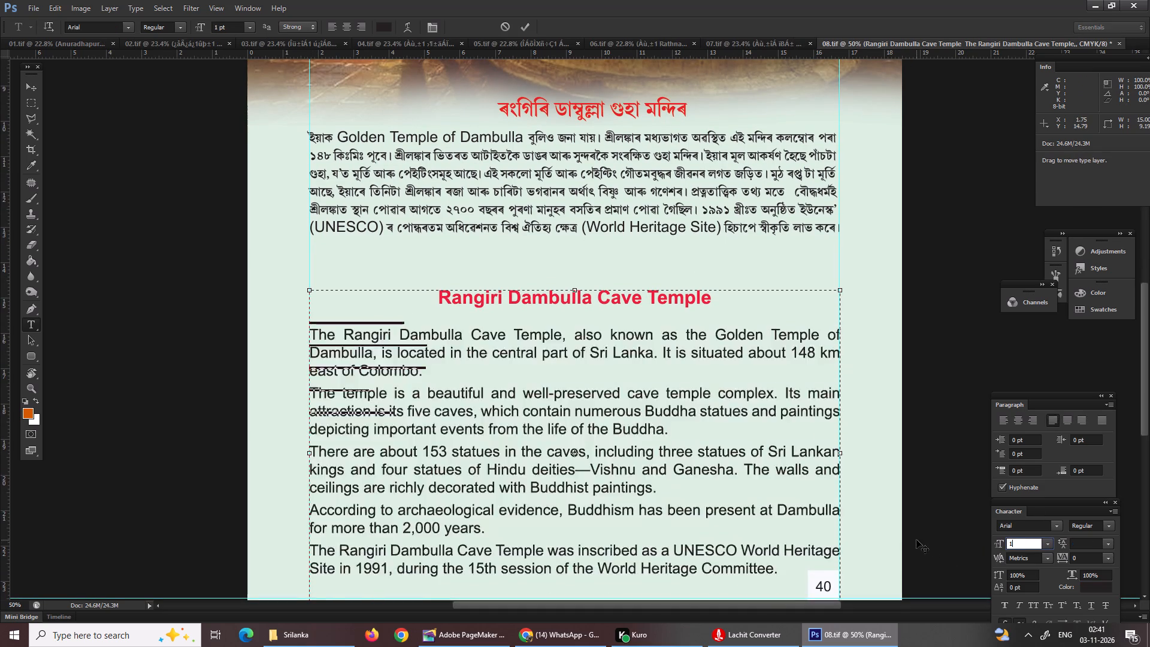
pyautogui.press('0')
# Shorten the English text box from its bottom edge to about 7.4 cm high, above the bottom guide, and commit.
pyautogui.scroll(-7, 649, 406)
pyautogui.scroll(1, 632, 423)
pyautogui.scroll(-2, 632, 423)
pyautogui.scroll(1, 631, 431)
pyautogui.scroll(-3, 631, 434)
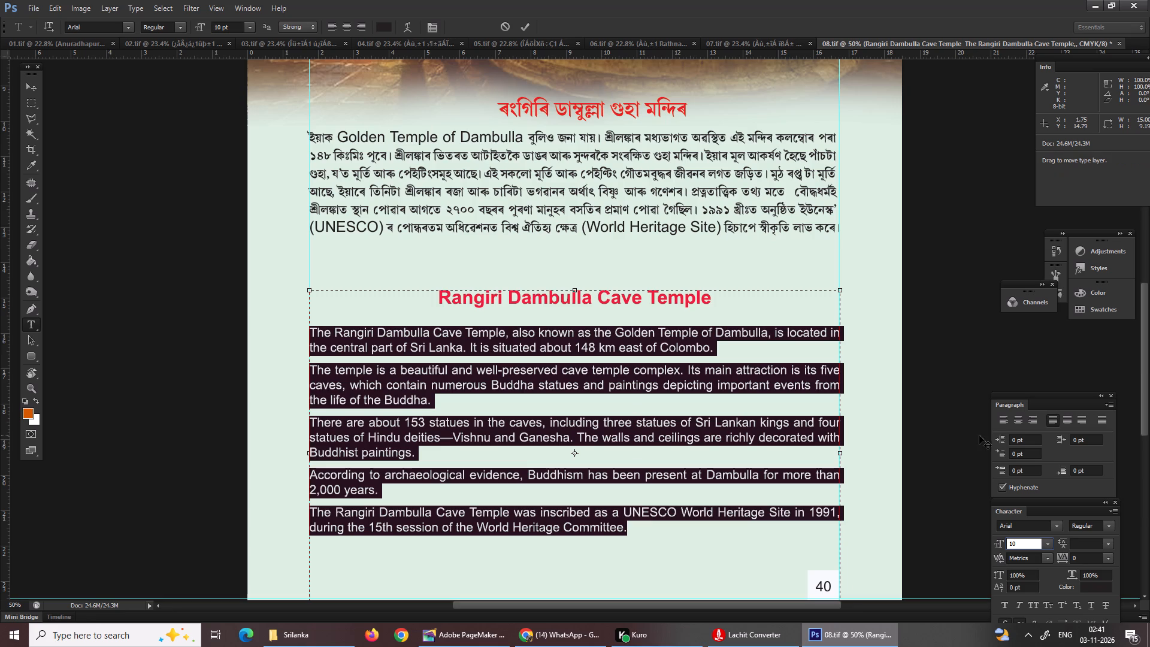
pyautogui.click(1138, 359)
pyautogui.moveTo(1149, 369); pyautogui.dragTo(1149, 425)
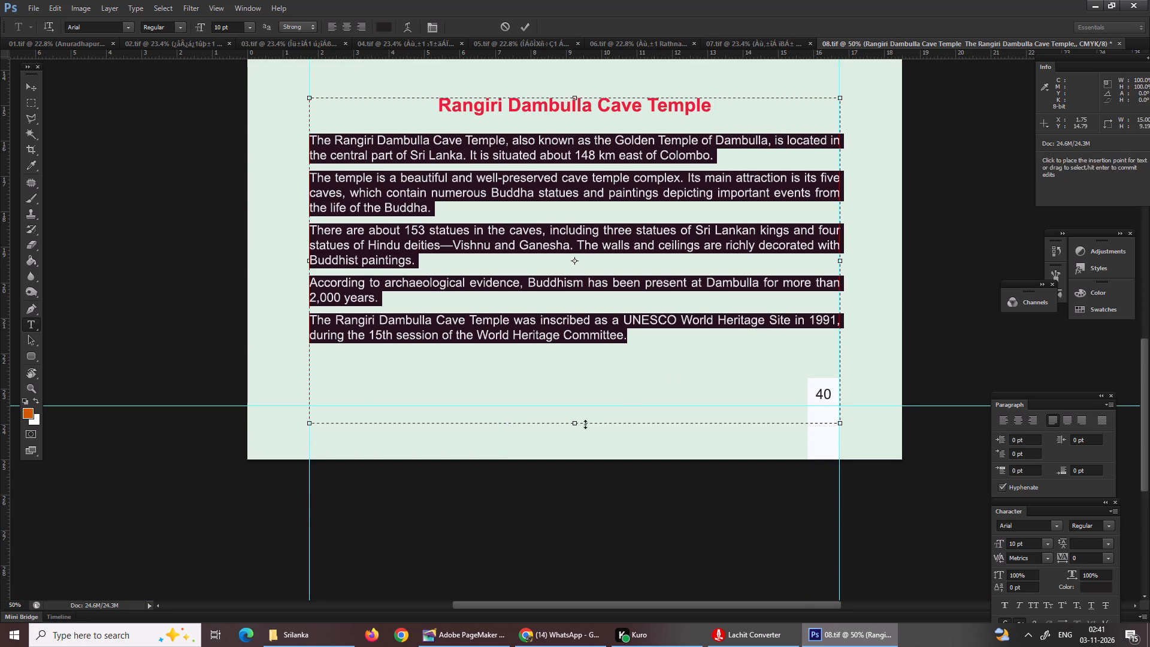
pyautogui.moveTo(576, 422); pyautogui.dragTo(576, 395)
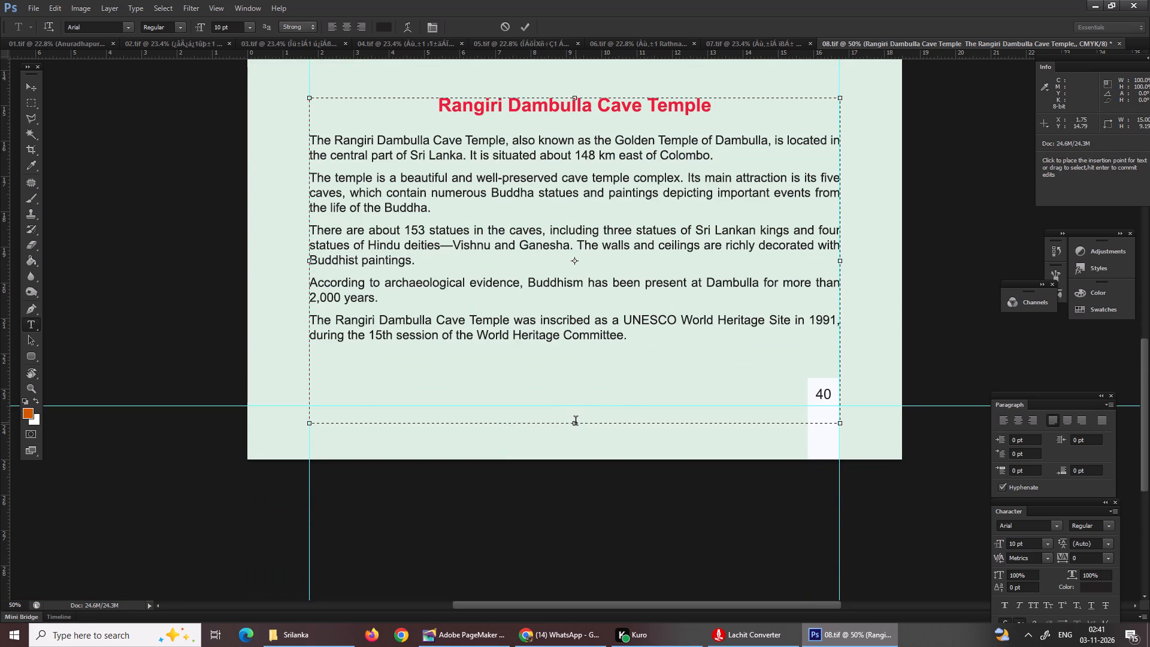
pyautogui.moveTo(576, 422); pyautogui.dragTo(573, 388)
pyautogui.moveTo(575, 427); pyautogui.dragTo(591, 364)
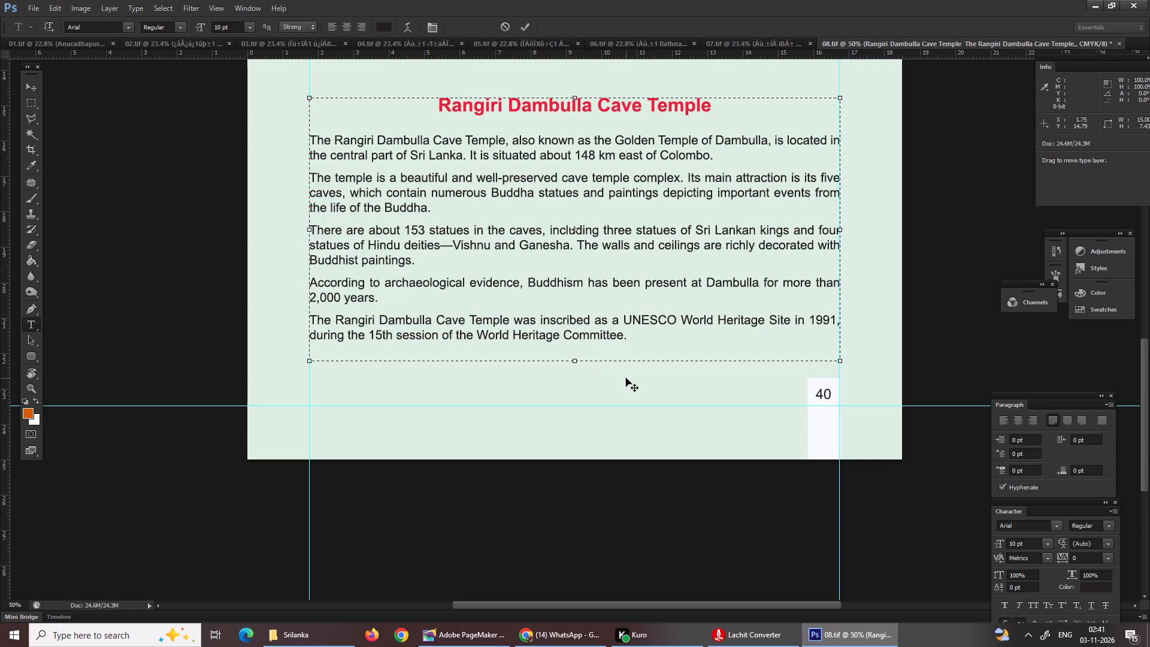
pyautogui.scroll(4, 626, 378)
pyautogui.press('Return')
# Change the font of the garbled number after মুঠ in the Assamese paragraph's third line to Geetanjalipbold.
pyautogui.scroll(3, 626, 378)
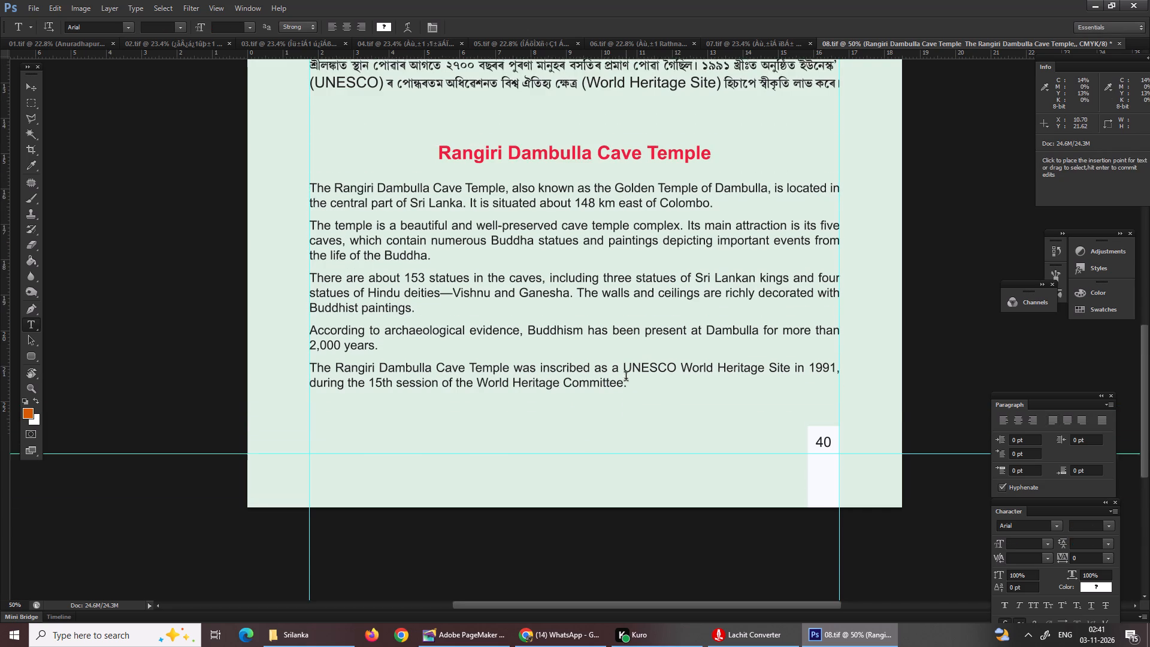
pyautogui.scroll(3, 626, 378)
pyautogui.scroll(-1, 626, 378)
pyautogui.scroll(-1, 672, 326)
pyautogui.scroll(10, 672, 326)
pyautogui.scroll(-2, 672, 326)
pyautogui.scroll(10, 682, 319)
pyautogui.scroll(-1, 683, 316)
pyautogui.scroll(8, 683, 316)
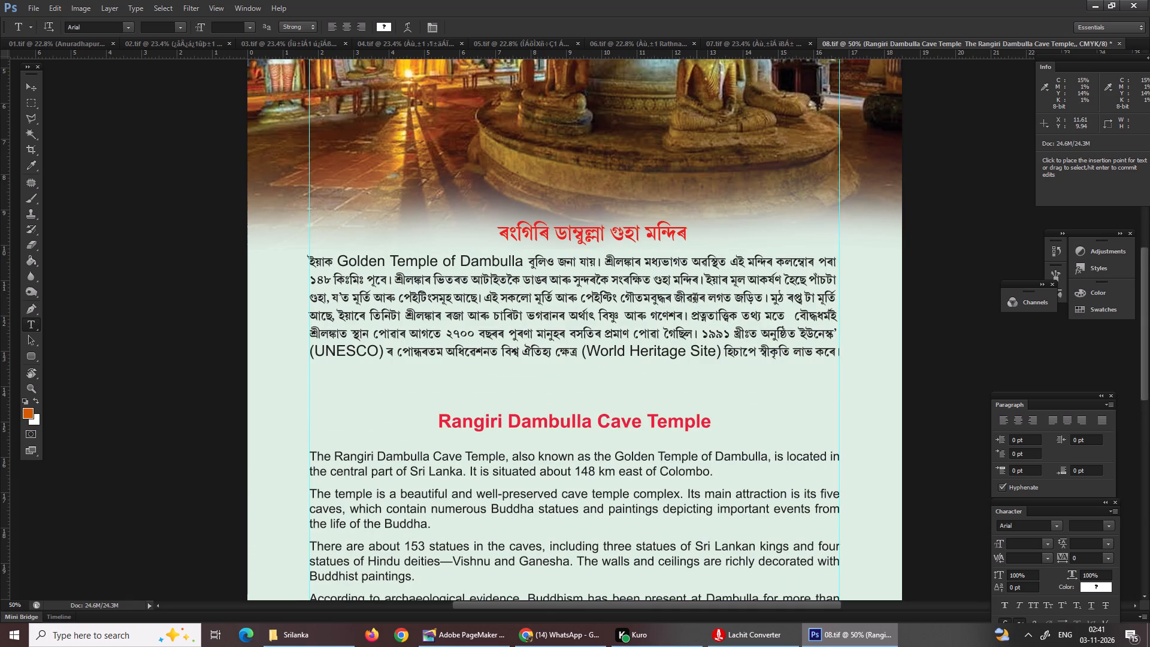
pyautogui.press('t')
pyautogui.moveTo(789, 299); pyautogui.dragTo(799, 305)
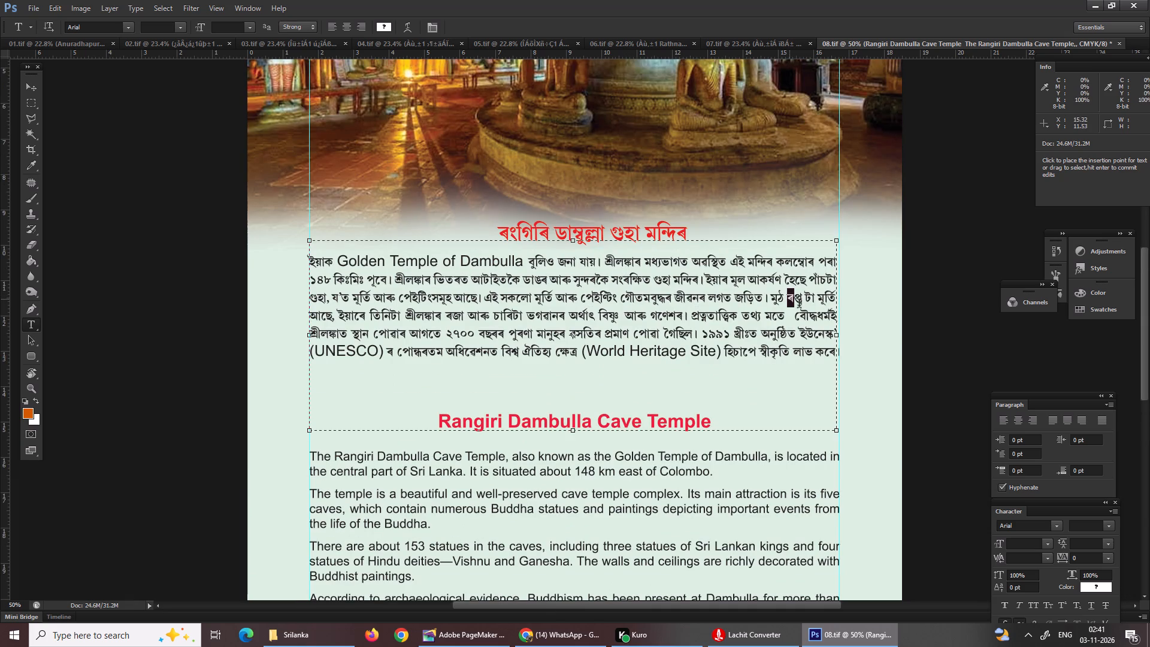
pyautogui.moveTo(799, 305); pyautogui.dragTo(806, 302)
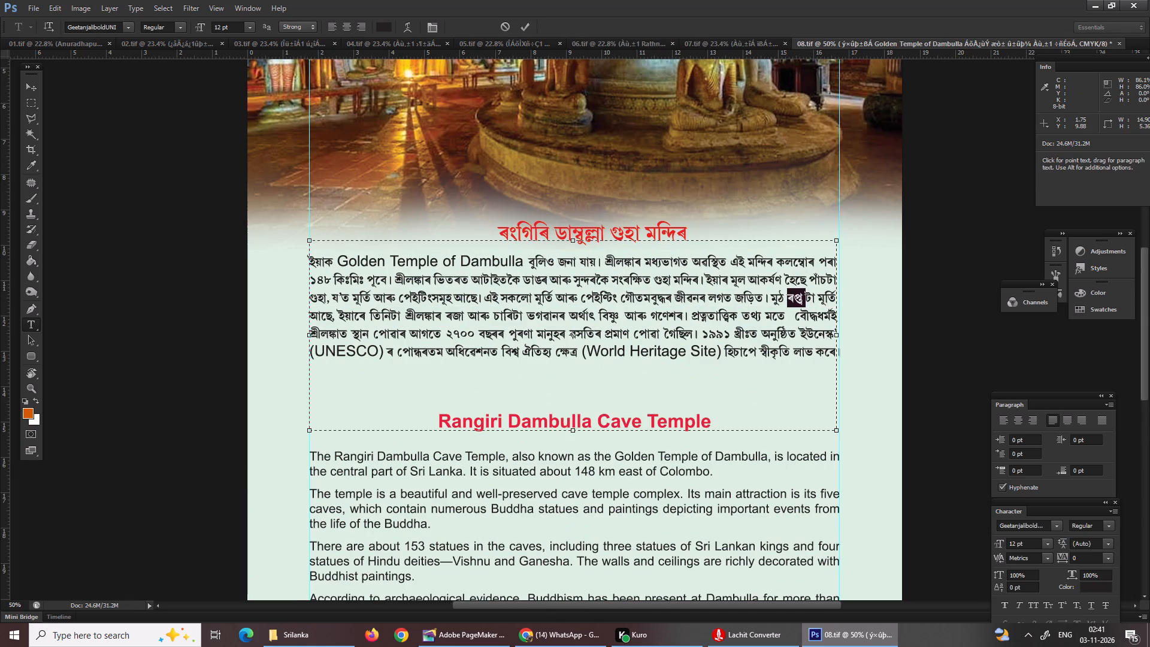
pyautogui.click(1058, 528)
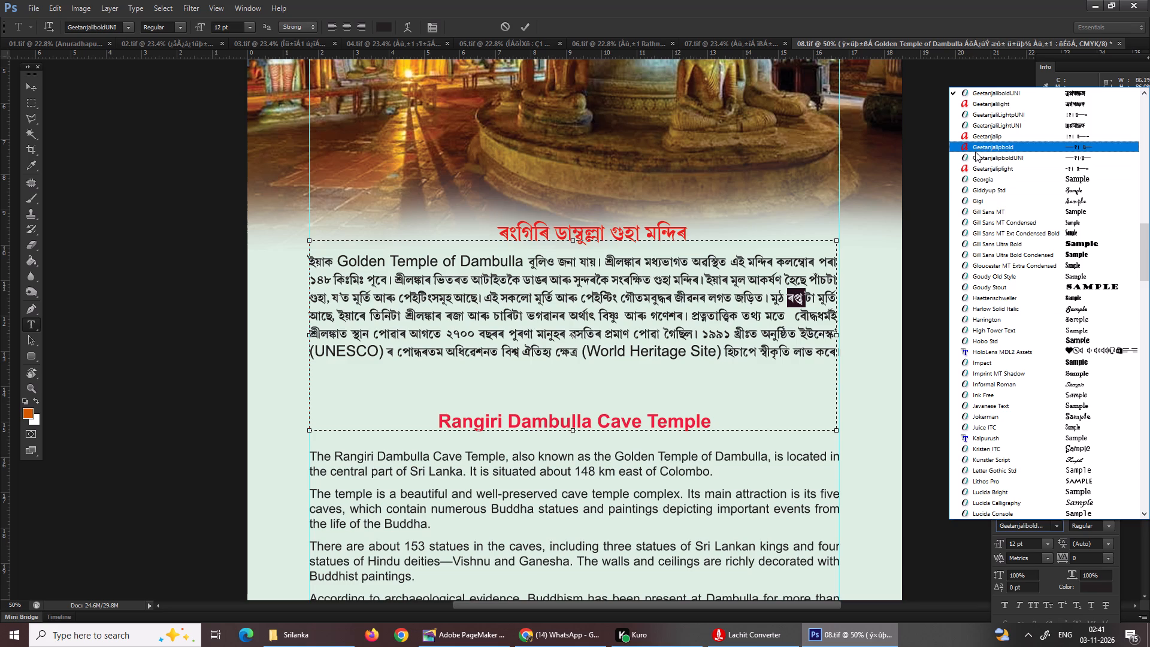
pyautogui.click(975, 152)
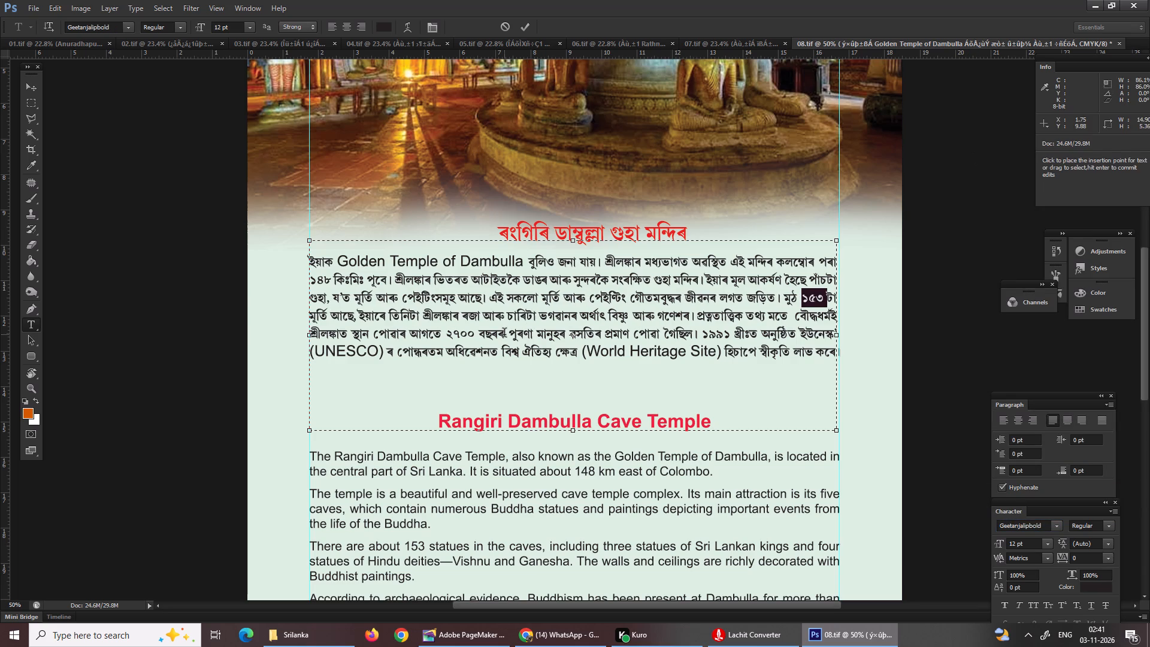
pyautogui.click(504, 334)
# Set the phrase Golden Temple of Dambulla in the first line of the Assamese paragraph to 10 pt.
pyautogui.moveTo(337, 262); pyautogui.dragTo(485, 258)
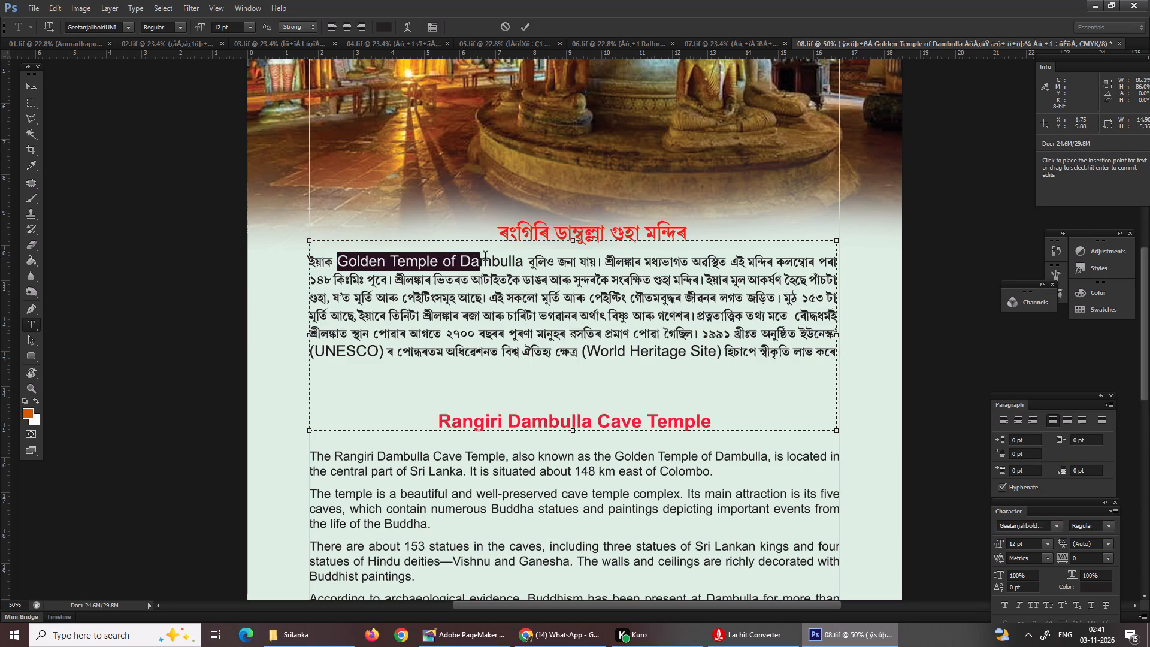
pyautogui.moveTo(485, 258); pyautogui.dragTo(520, 259)
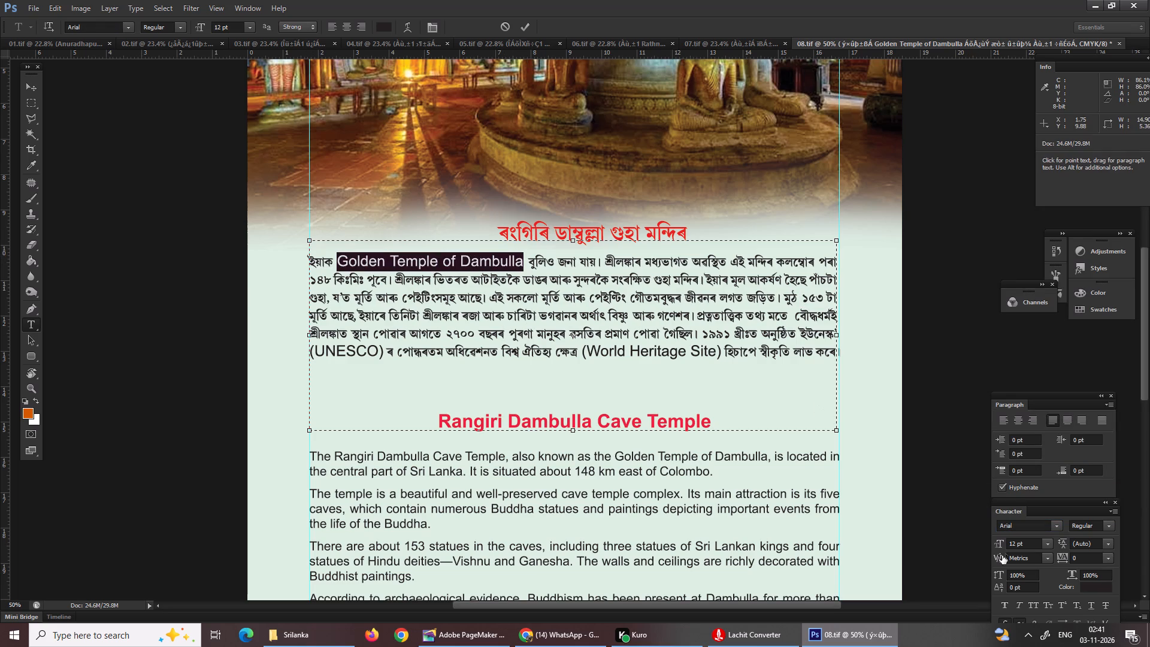
pyautogui.moveTo(1031, 545); pyautogui.dragTo(985, 541)
pyautogui.press('1')
pyautogui.press('0')
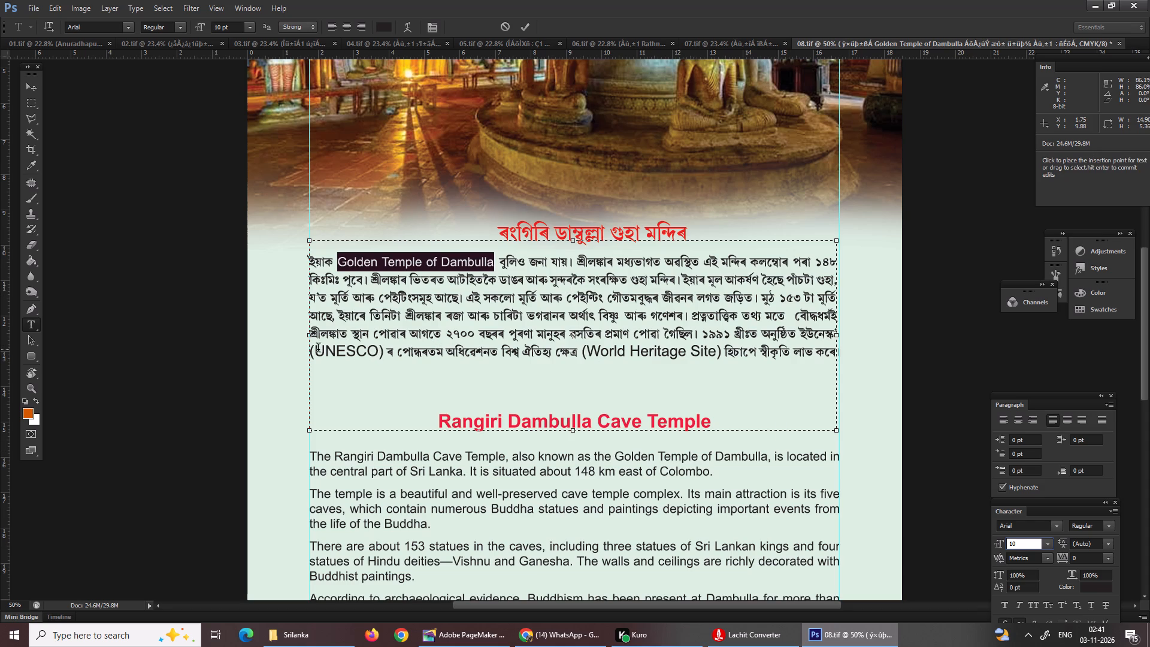
# Set (UNESCO) and (World Heritage Site) in the Assamese paragraph's last line to 10 pt and commit the text.
pyautogui.moveTo(309, 353); pyautogui.dragTo(383, 352)
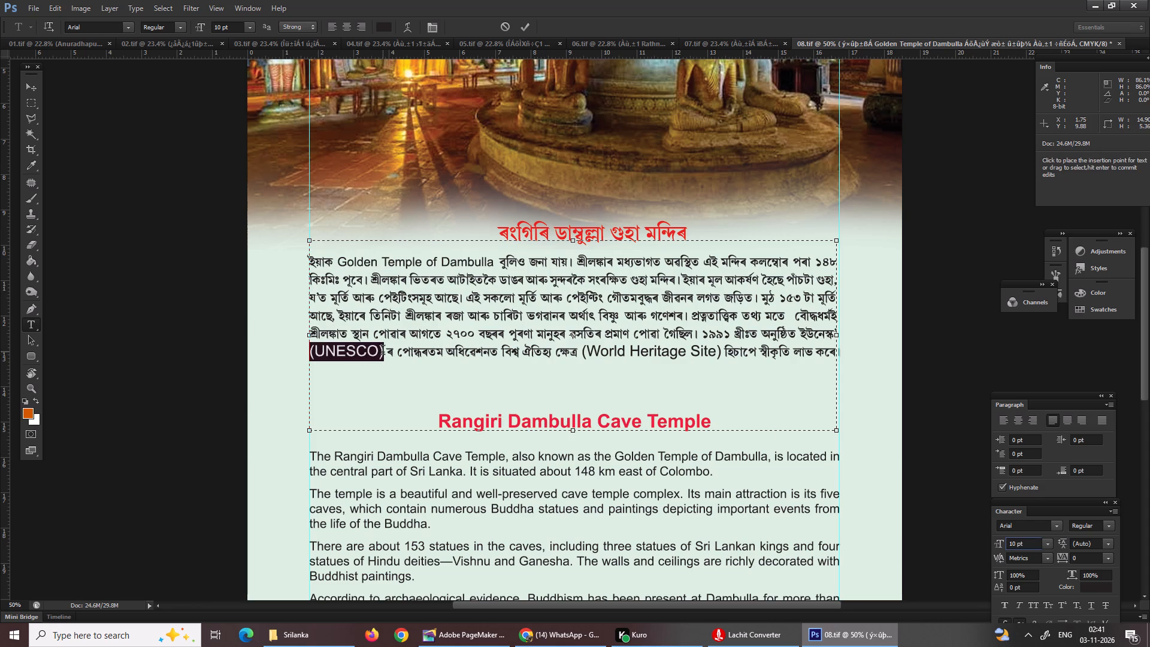
pyautogui.moveTo(568, 354); pyautogui.dragTo(632, 354)
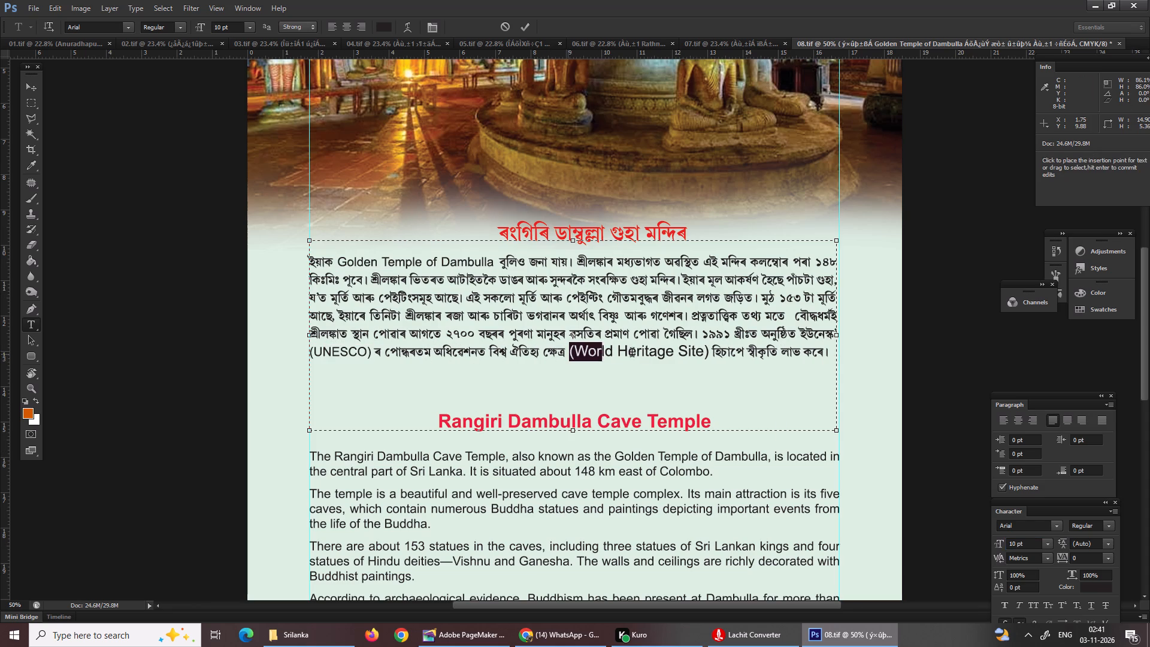
pyautogui.moveTo(632, 354); pyautogui.dragTo(707, 356)
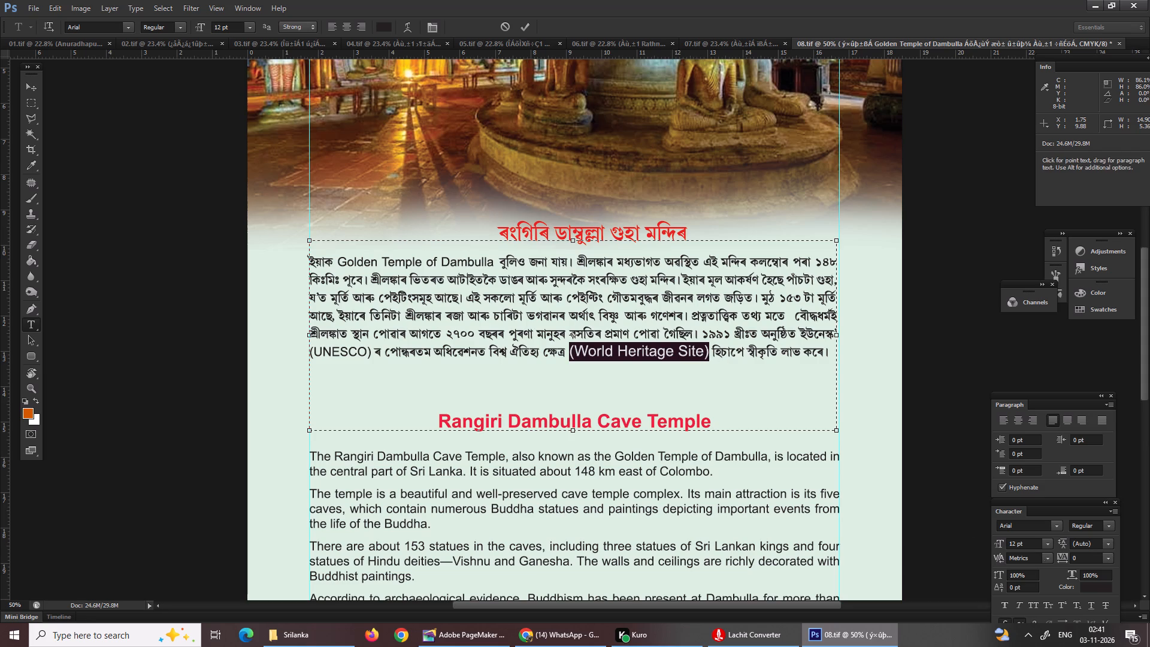
pyautogui.moveTo(1028, 542); pyautogui.dragTo(964, 544)
pyautogui.write('10')
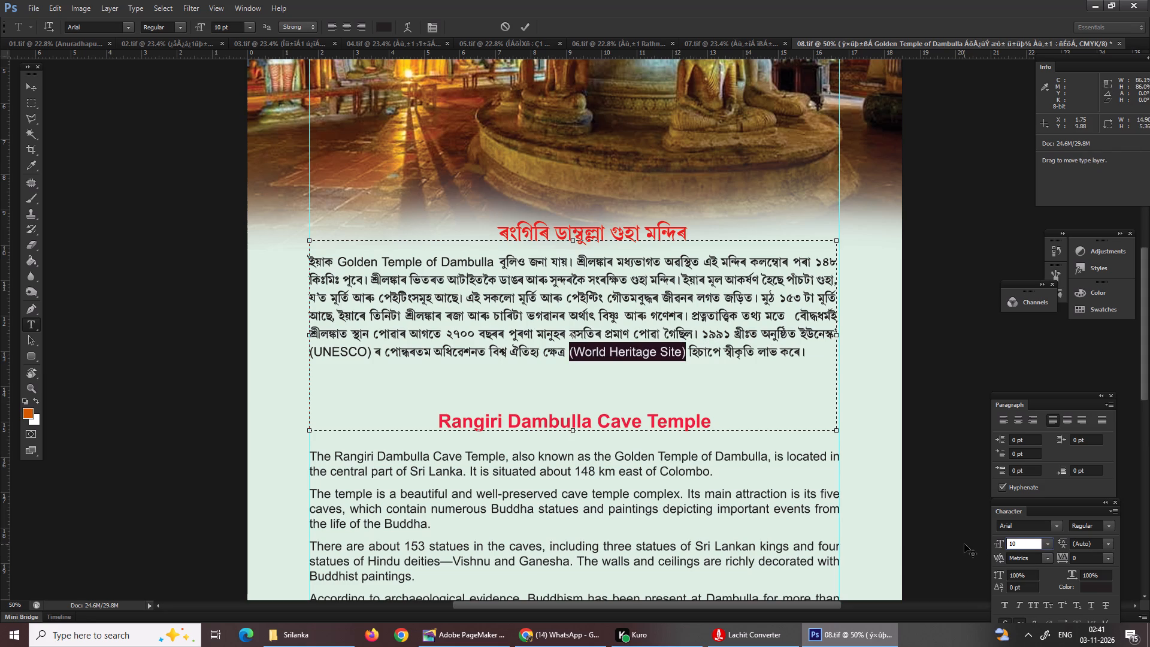
pyautogui.press('Return')
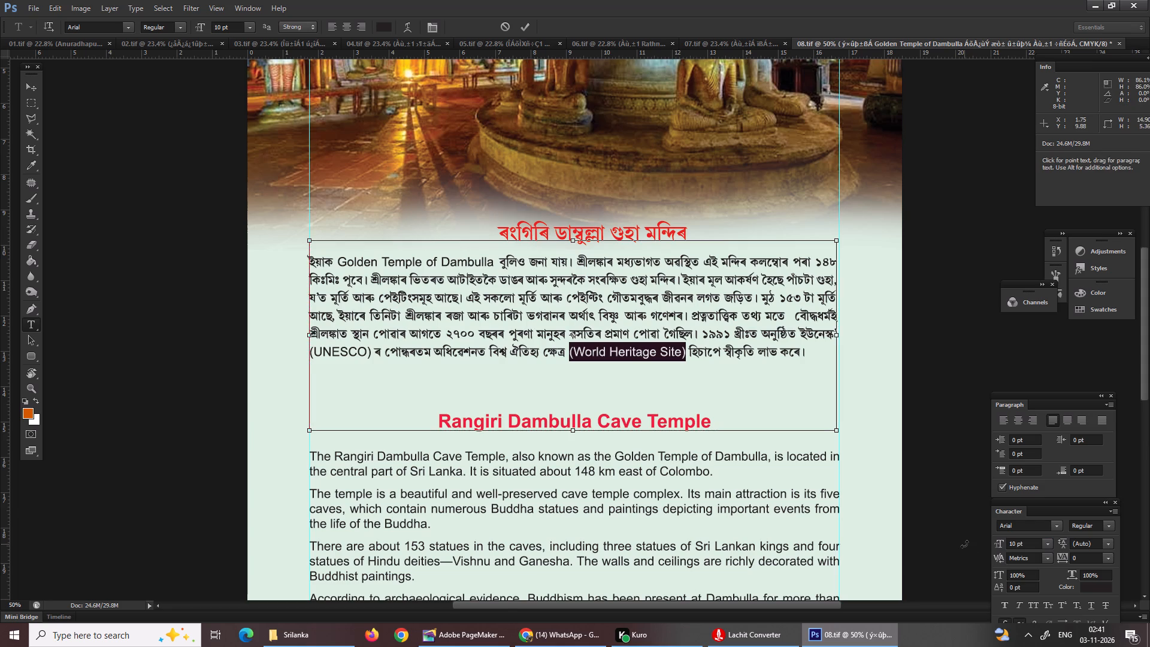
pyautogui.hotkey('ctrl', '0')
pyautogui.press('Return')
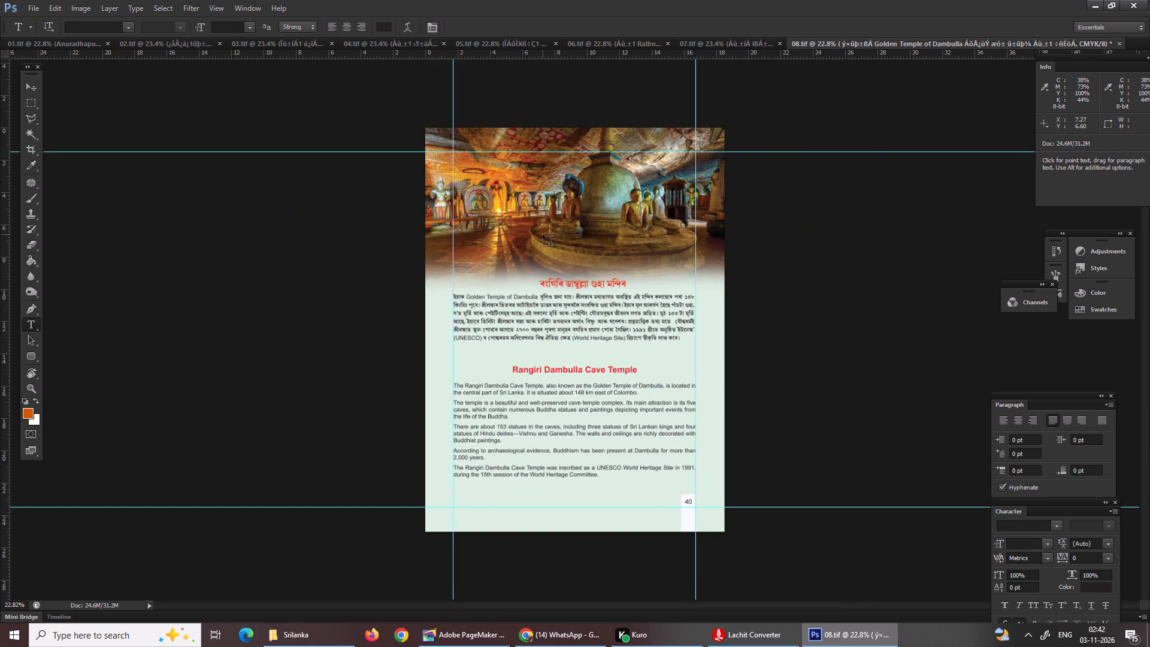
# Shorten the Assamese paragraph's text box from its bottom edge to about 3.8 cm high, clear of the English heading, and commit.
pyautogui.click(571, 323)
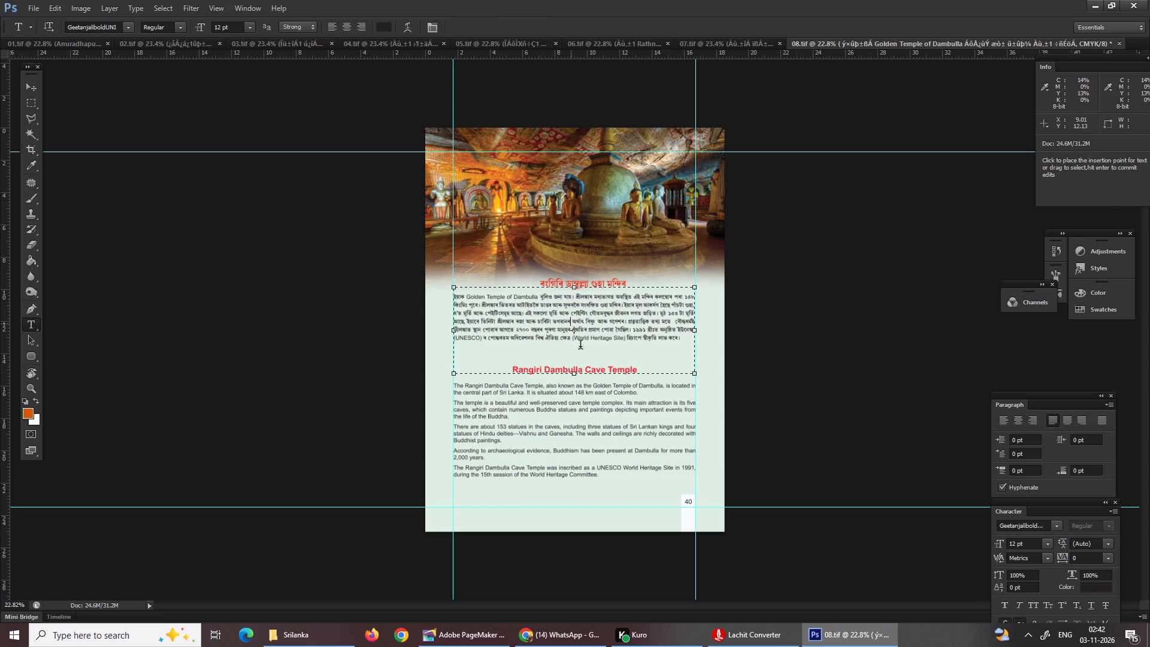
pyautogui.moveTo(575, 371); pyautogui.dragTo(575, 358)
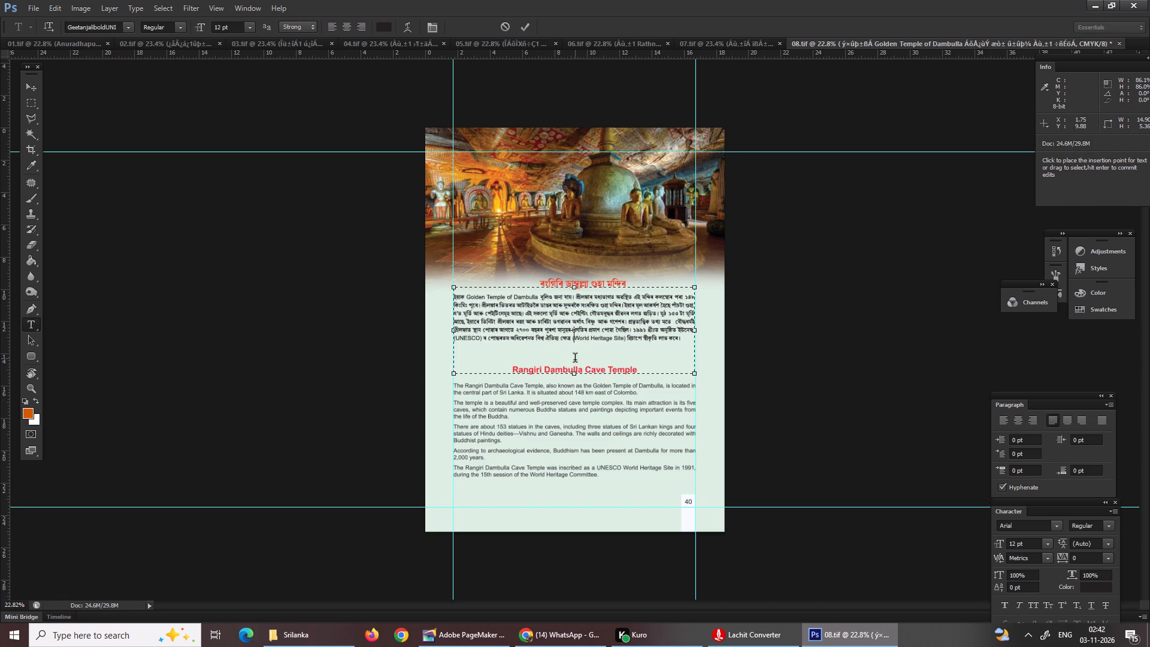
pyautogui.moveTo(574, 380); pyautogui.dragTo(574, 355)
pyautogui.press('Return')
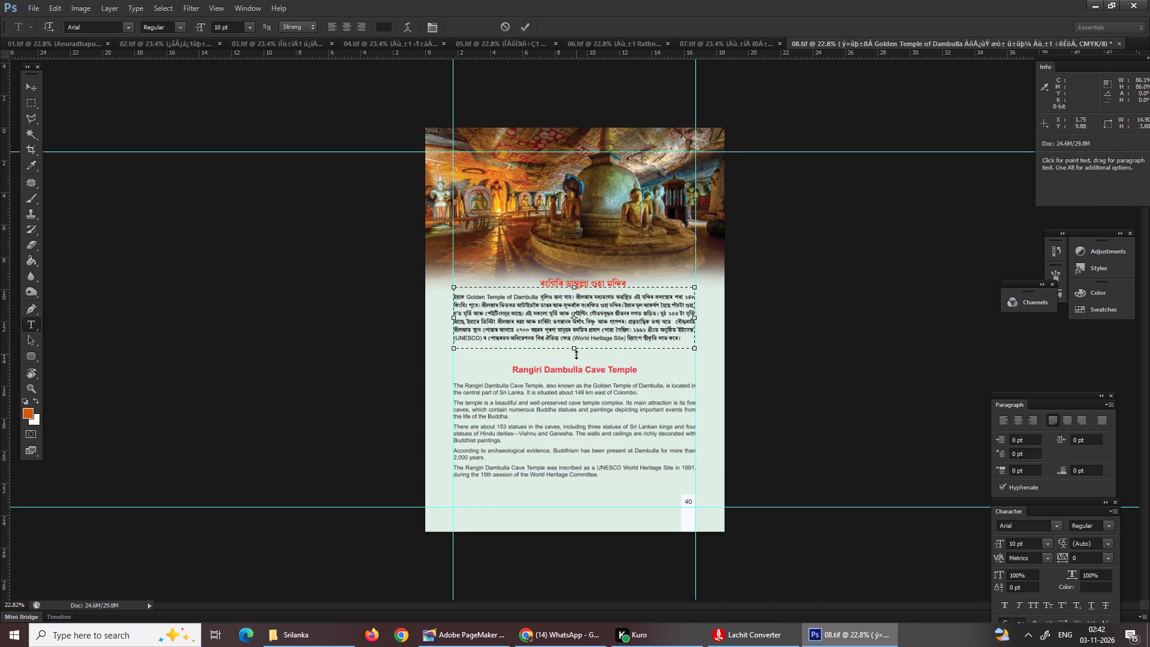
# Move the Assamese paragraph straight down about 0.5 cm, closer to the Rangiri Dambulla Cave Temple heading.
pyautogui.hotkey('ctrl', '0')
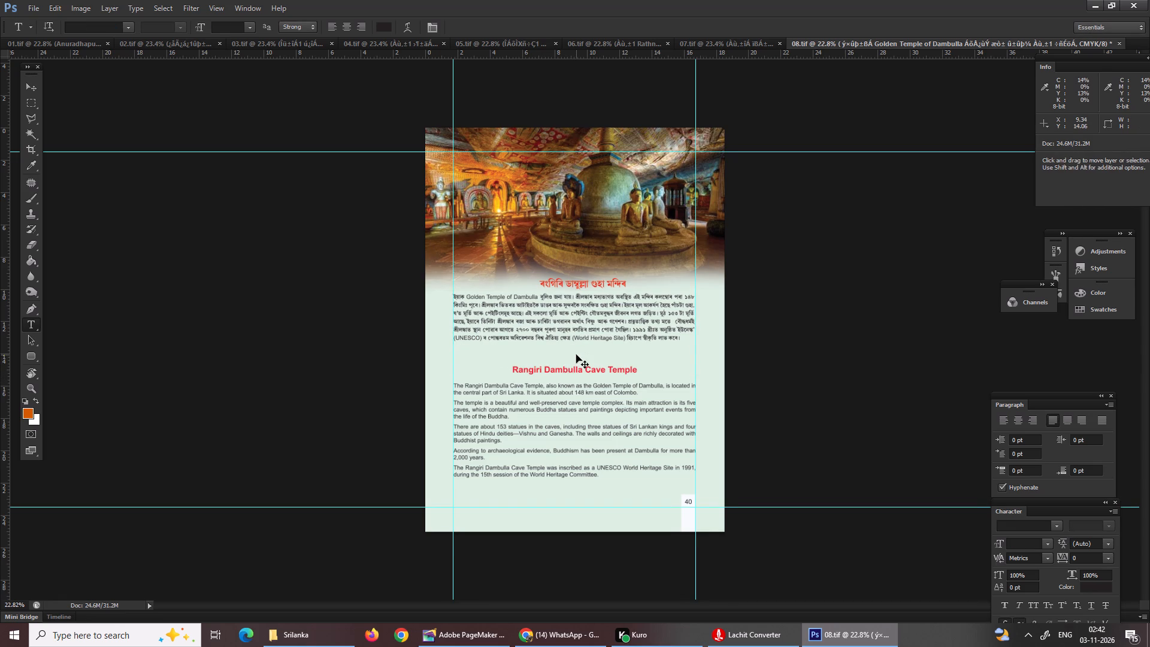
pyautogui.hotkey('ctrl', '0')
pyautogui.hotkey('ctrl', '0')
pyautogui.hotkey('ctrl', '-')
pyautogui.hotkey('ctrl', '-')
pyautogui.hotkey('ctrl', '0')
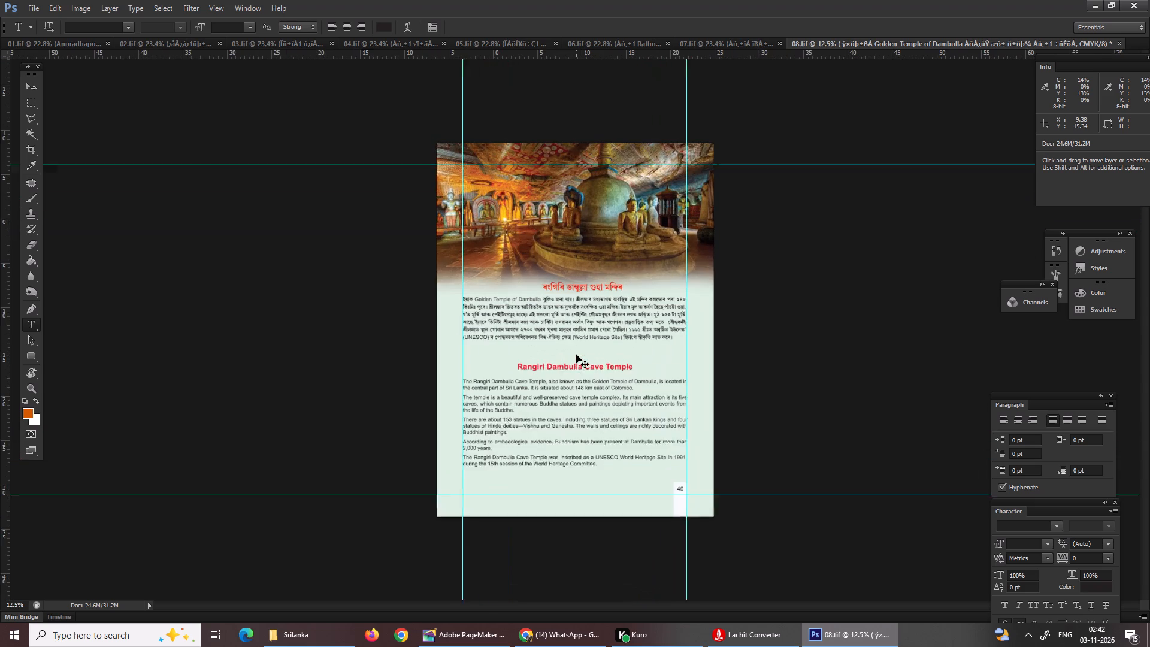
pyautogui.hotkey('ctrl', '0')
pyautogui.hotkey('ctrl', '0')
pyautogui.hotkey('ctrl', '0')
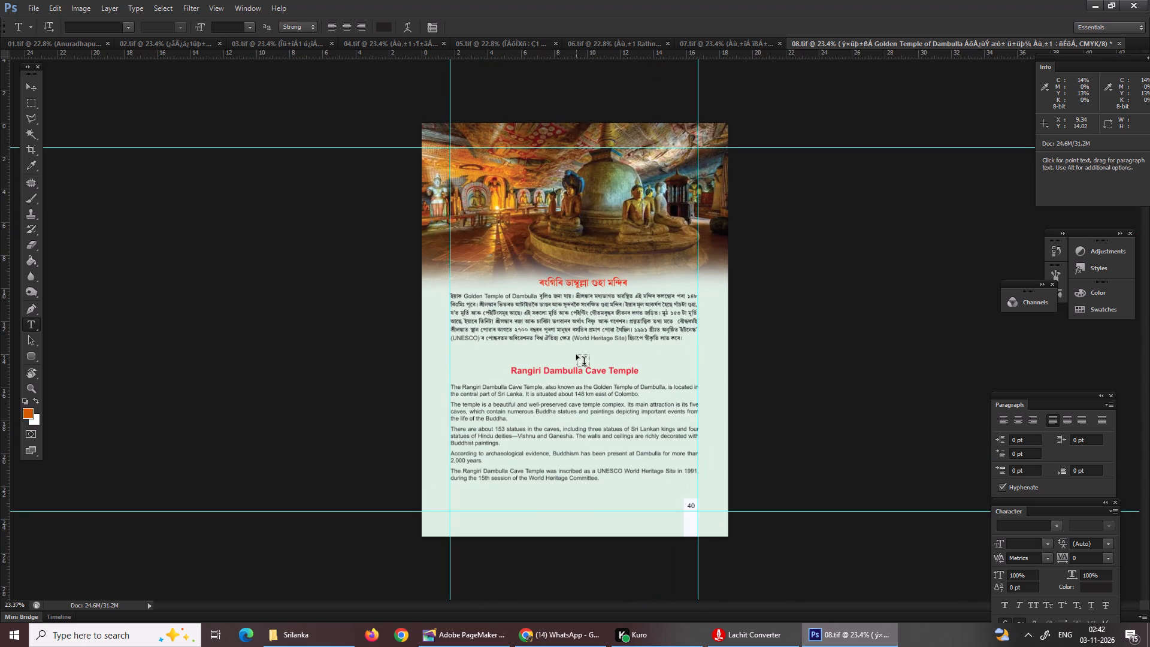
pyautogui.press('Return')
pyautogui.press('Return')
pyautogui.click(31, 85)
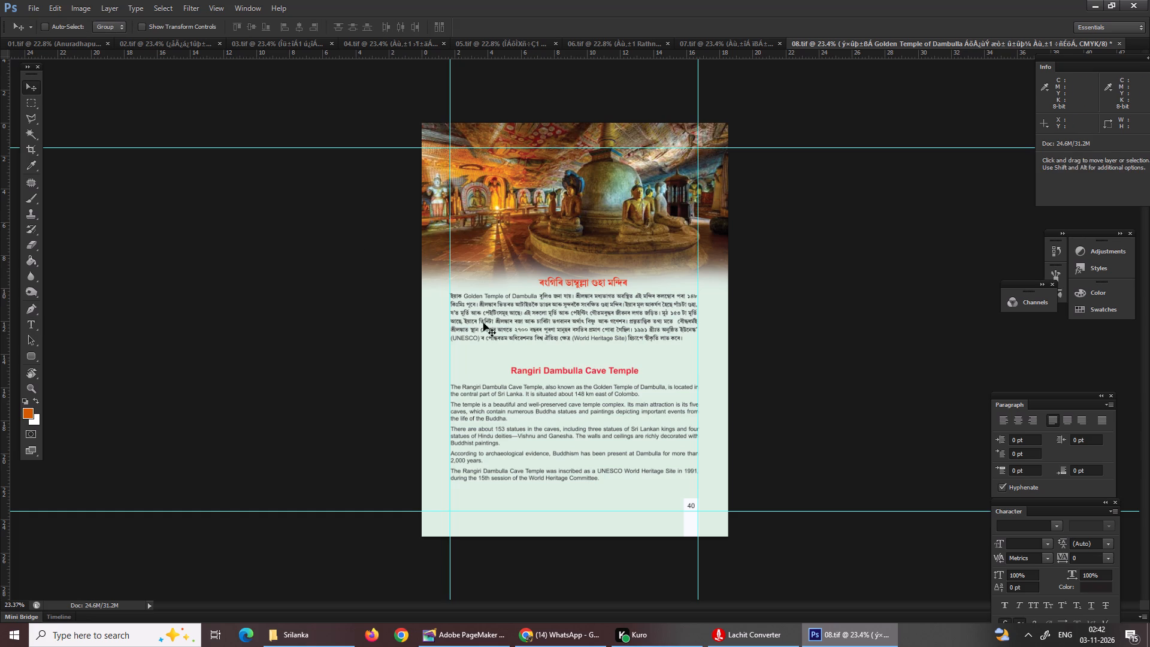
pyautogui.rightClick(522, 304)
pyautogui.click(551, 314)
pyautogui.moveTo(551, 314); pyautogui.dragTo(551, 322)
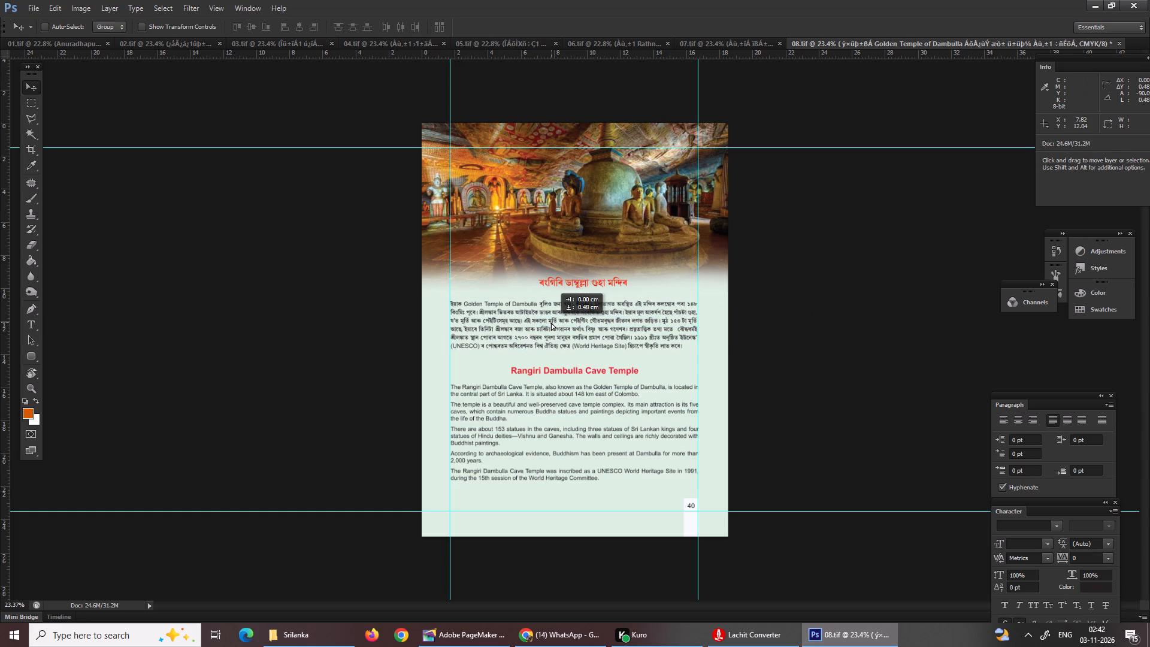
pyautogui.moveTo(551, 322); pyautogui.dragTo(552, 323)
# Move the red Assamese heading slightly straight down so it sits just above its paragraph.
pyautogui.rightClick(552, 280)
pyautogui.click(565, 288)
pyautogui.moveTo(565, 282); pyautogui.dragTo(565, 285)
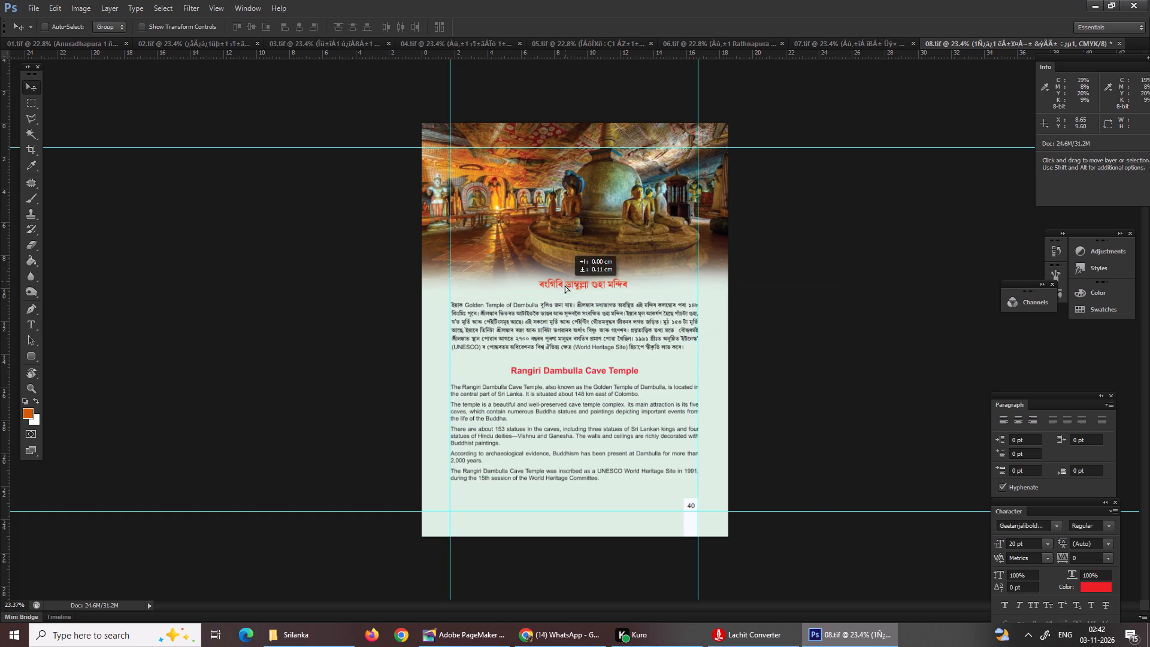
pyautogui.moveTo(565, 285); pyautogui.dragTo(565, 289)
pyautogui.press('Return')
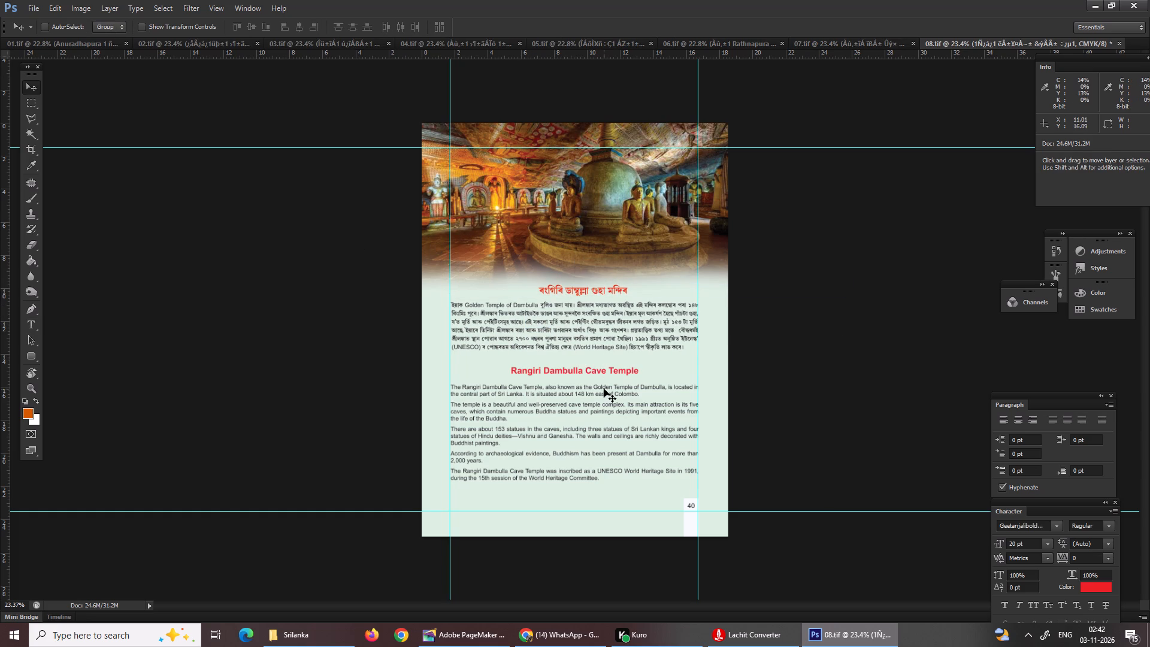
# Save the Rangiri Dambulla Cave Temple page, 08.tif.
pyautogui.hotkey('ctrl', 's')
pyautogui.hotkey('ctrl', 's')
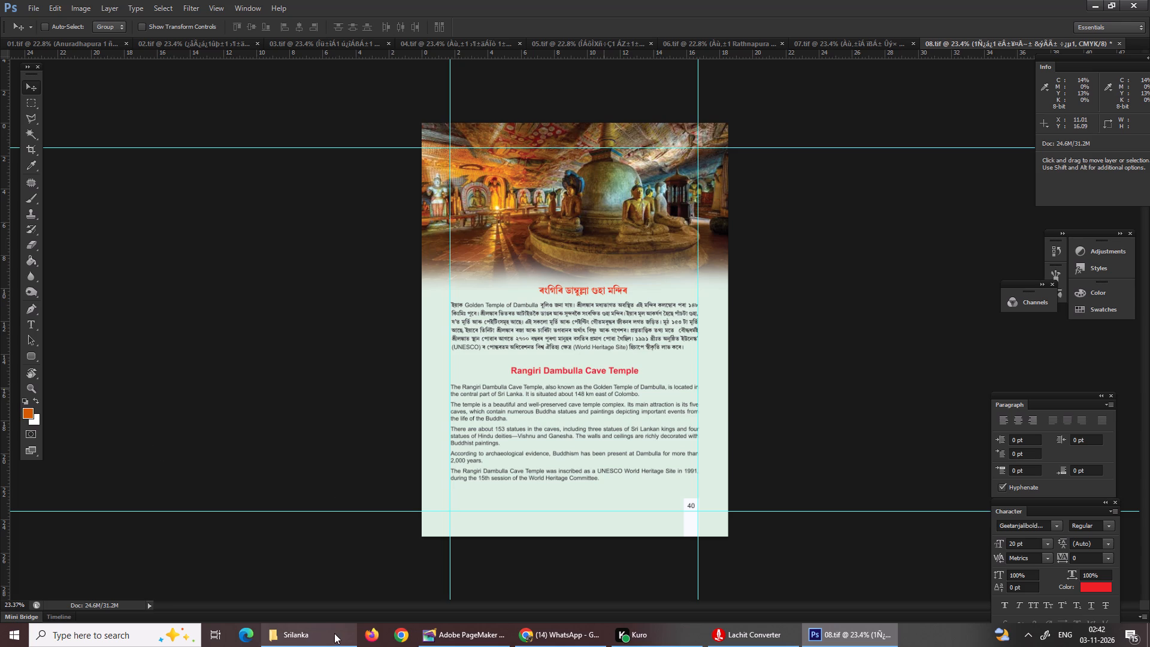
# Check the Srilanka folder in File Explorer, then return to Photoshop and bring up the 01.tif page.
pyautogui.click(334, 633)
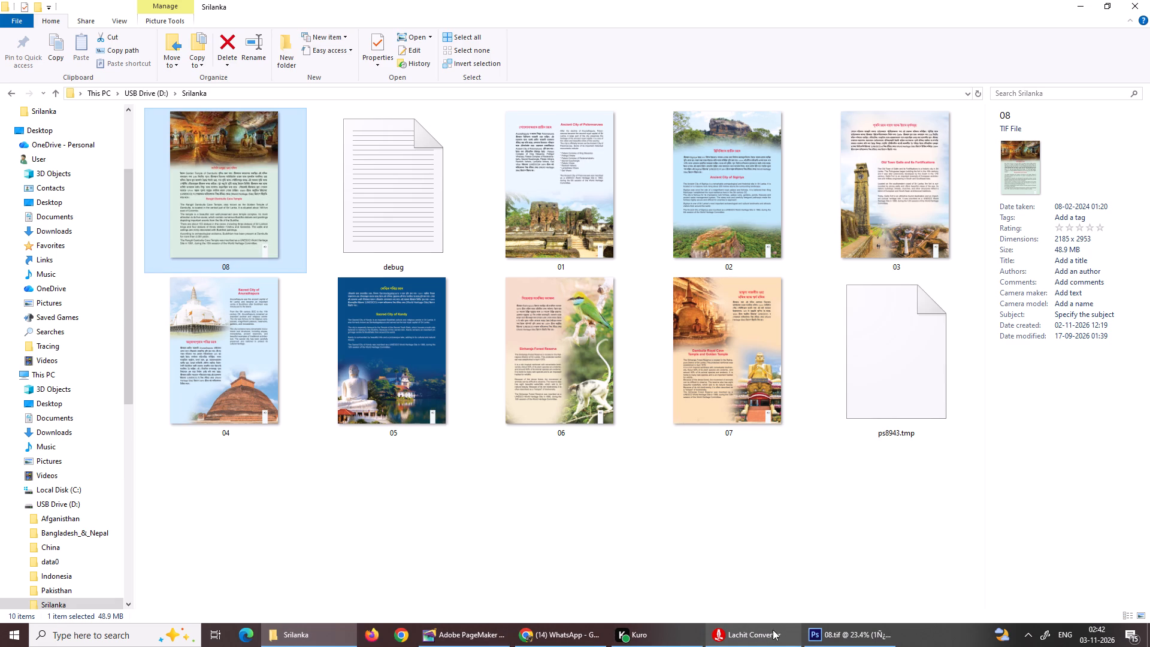
pyautogui.click(924, 633)
pyautogui.click(858, 637)
pyautogui.click(74, 50)
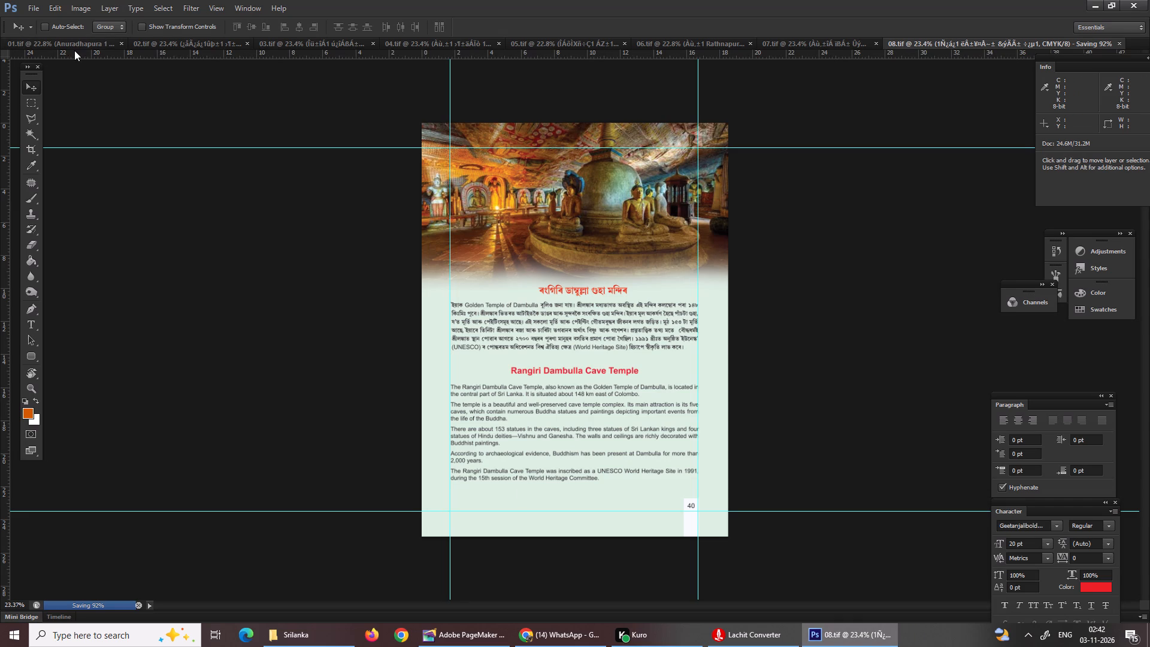
pyautogui.click(77, 44)
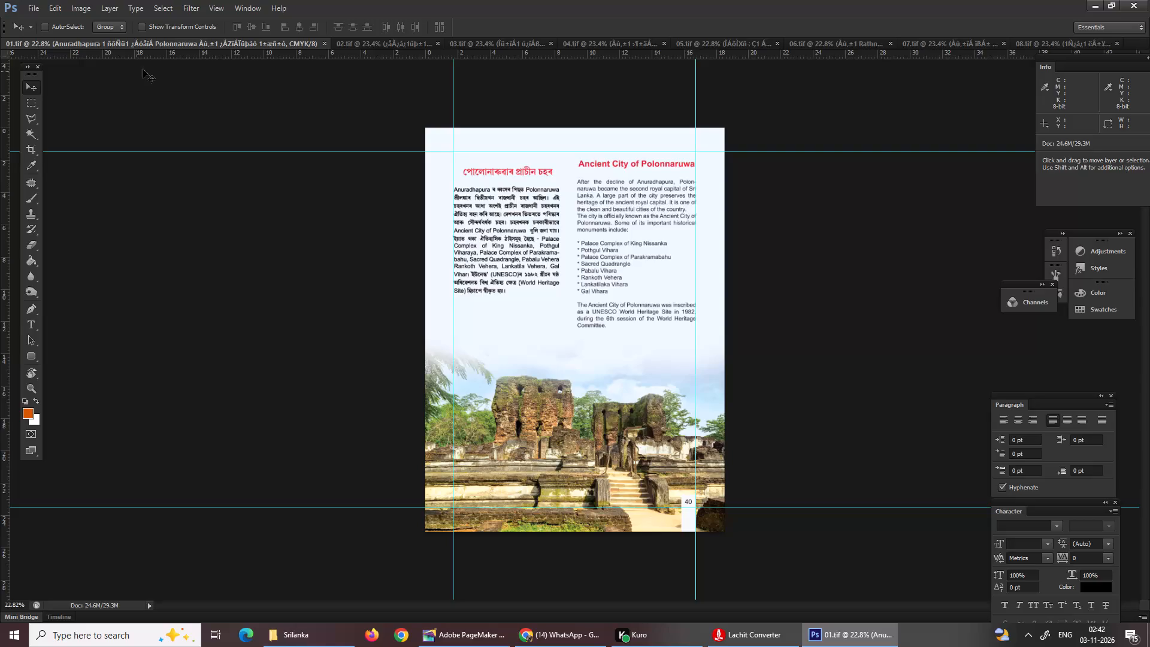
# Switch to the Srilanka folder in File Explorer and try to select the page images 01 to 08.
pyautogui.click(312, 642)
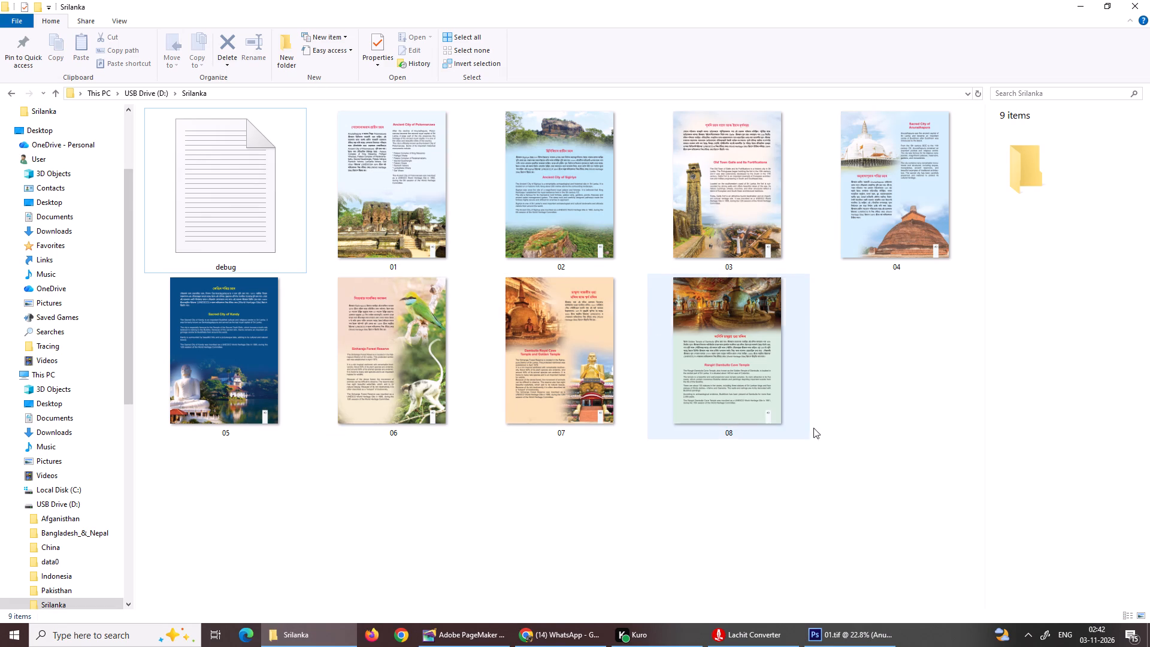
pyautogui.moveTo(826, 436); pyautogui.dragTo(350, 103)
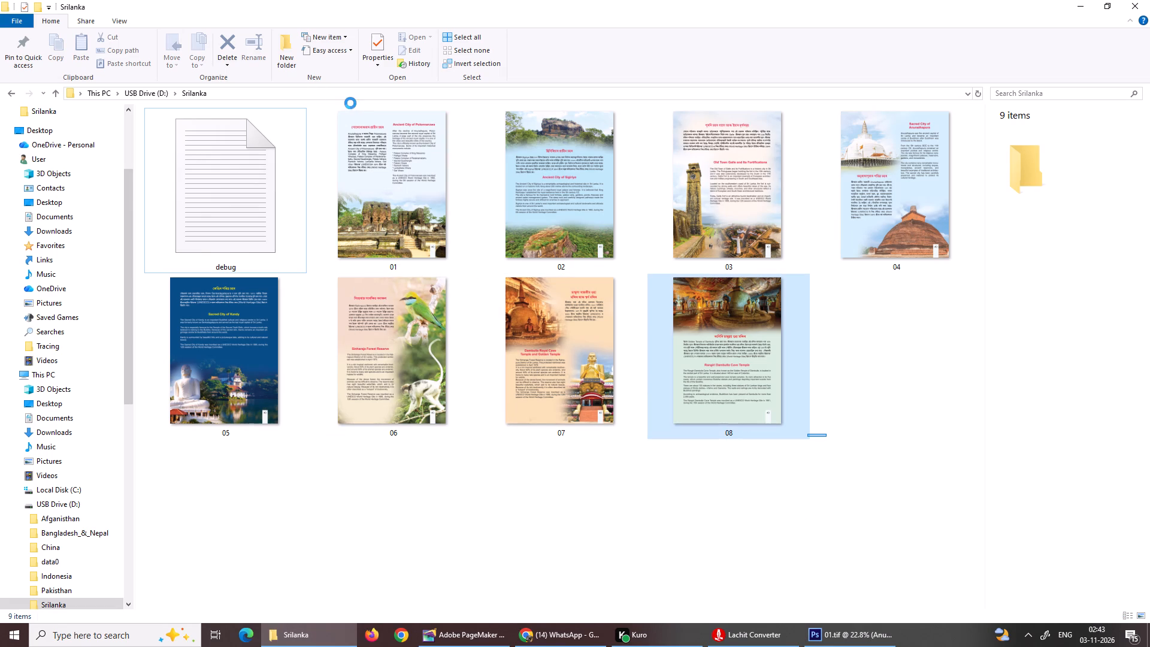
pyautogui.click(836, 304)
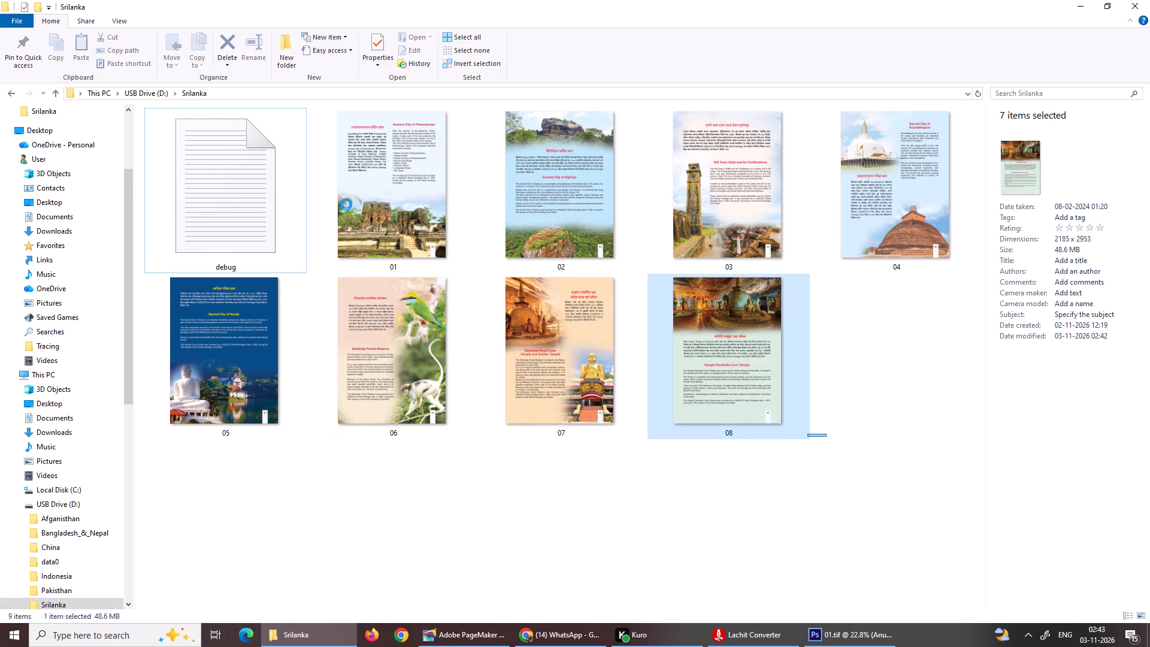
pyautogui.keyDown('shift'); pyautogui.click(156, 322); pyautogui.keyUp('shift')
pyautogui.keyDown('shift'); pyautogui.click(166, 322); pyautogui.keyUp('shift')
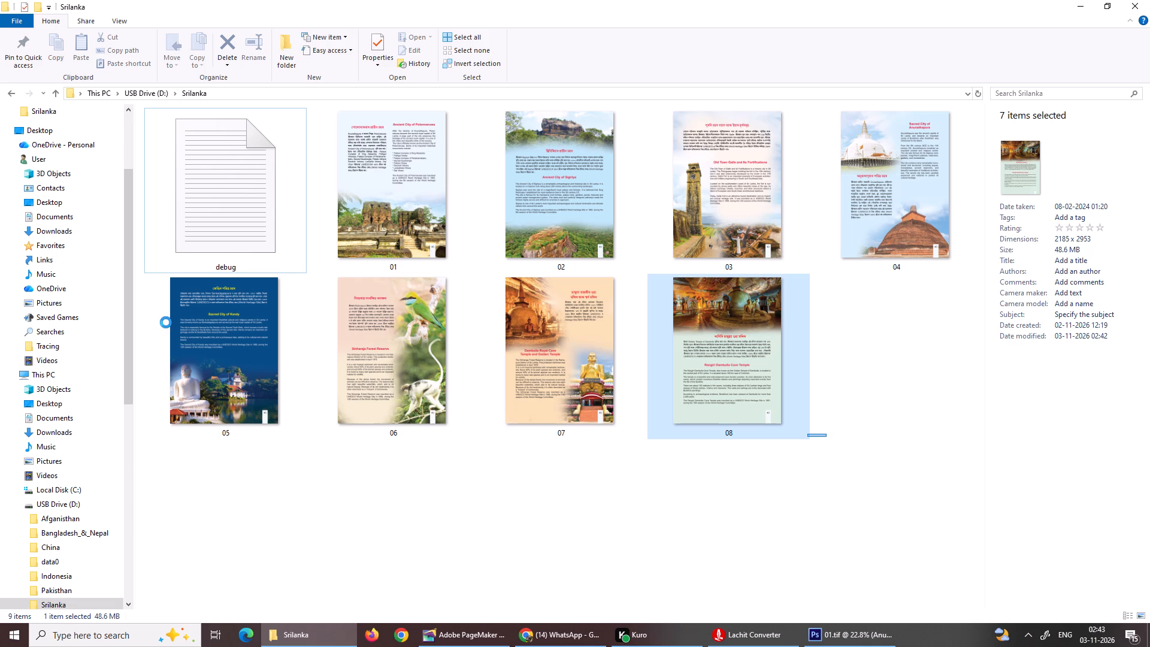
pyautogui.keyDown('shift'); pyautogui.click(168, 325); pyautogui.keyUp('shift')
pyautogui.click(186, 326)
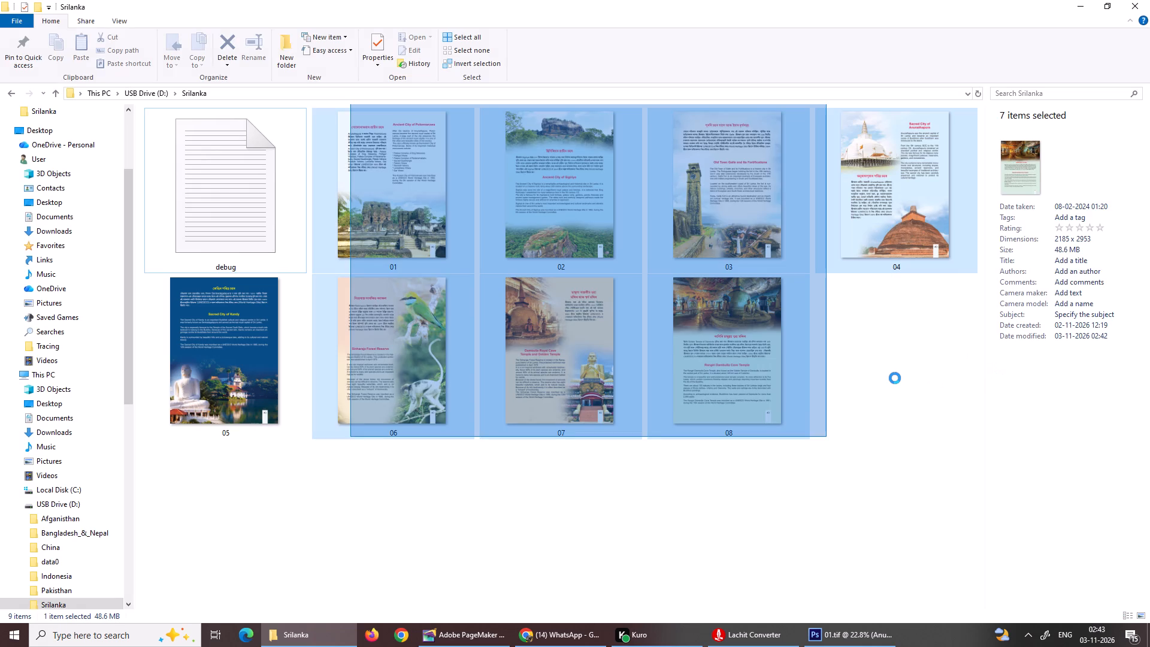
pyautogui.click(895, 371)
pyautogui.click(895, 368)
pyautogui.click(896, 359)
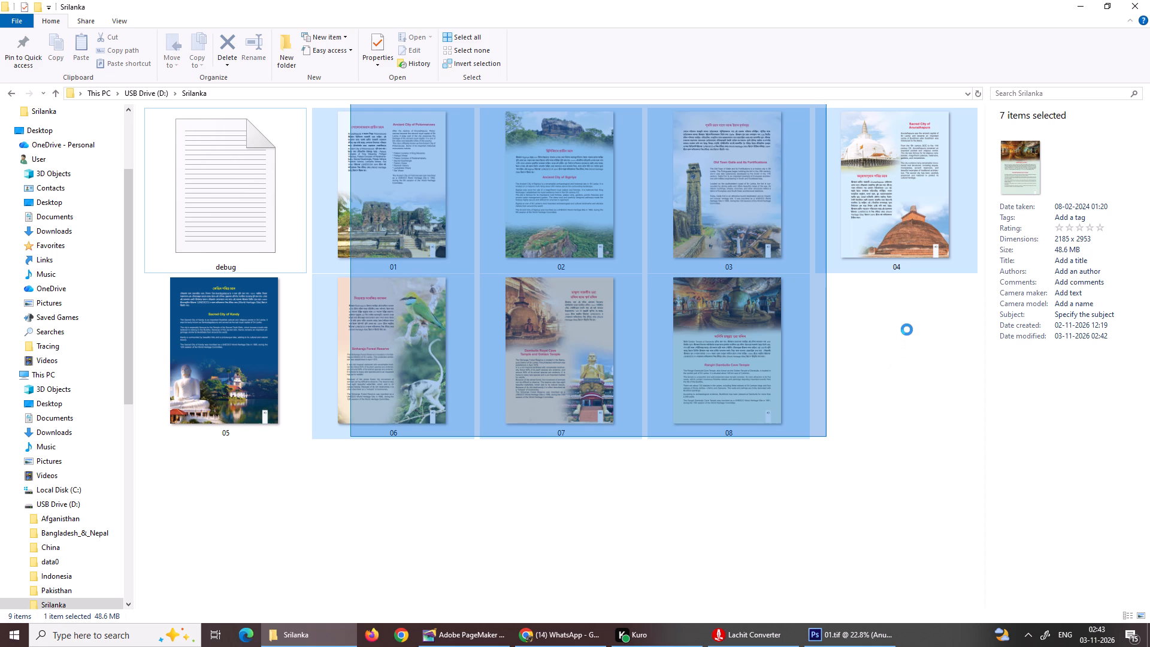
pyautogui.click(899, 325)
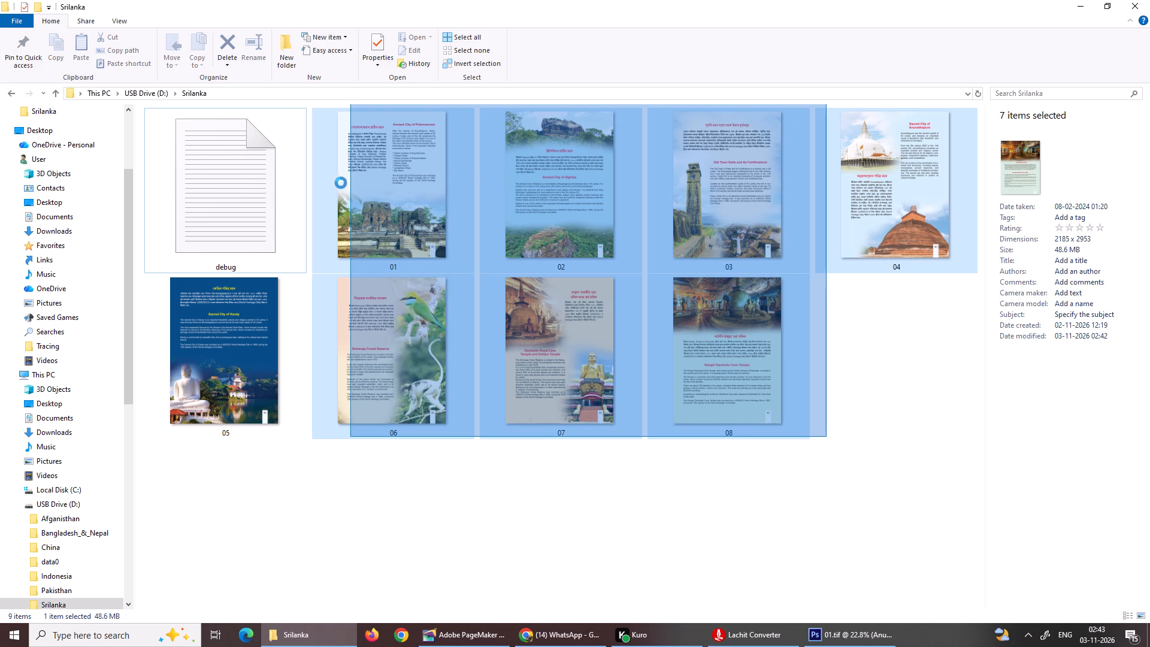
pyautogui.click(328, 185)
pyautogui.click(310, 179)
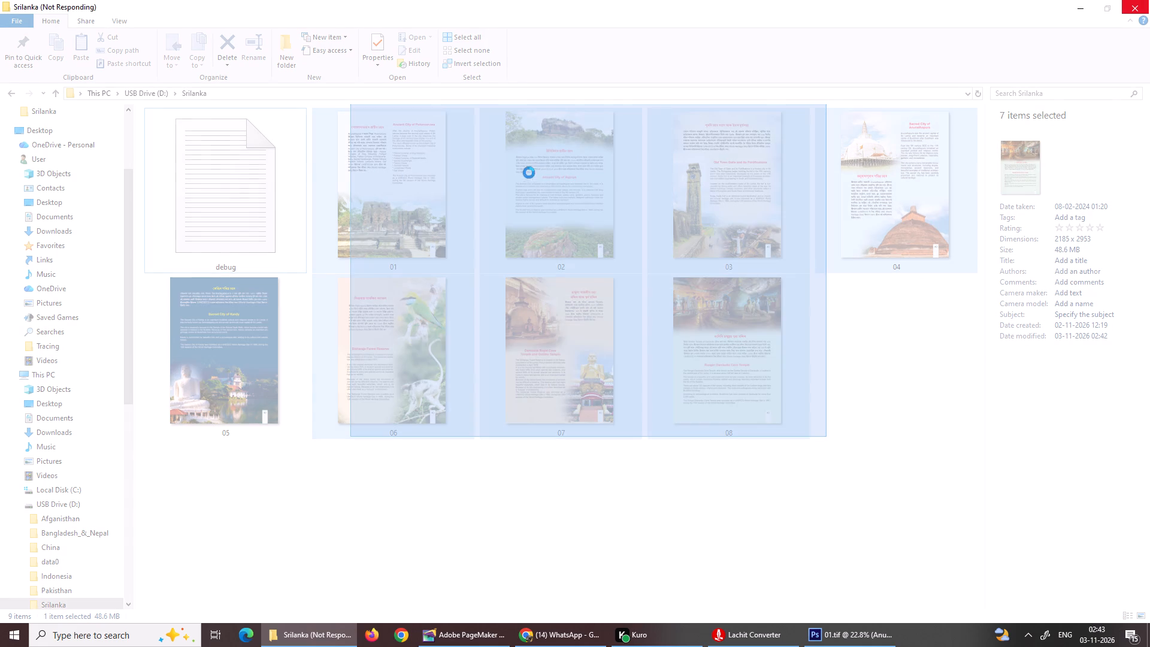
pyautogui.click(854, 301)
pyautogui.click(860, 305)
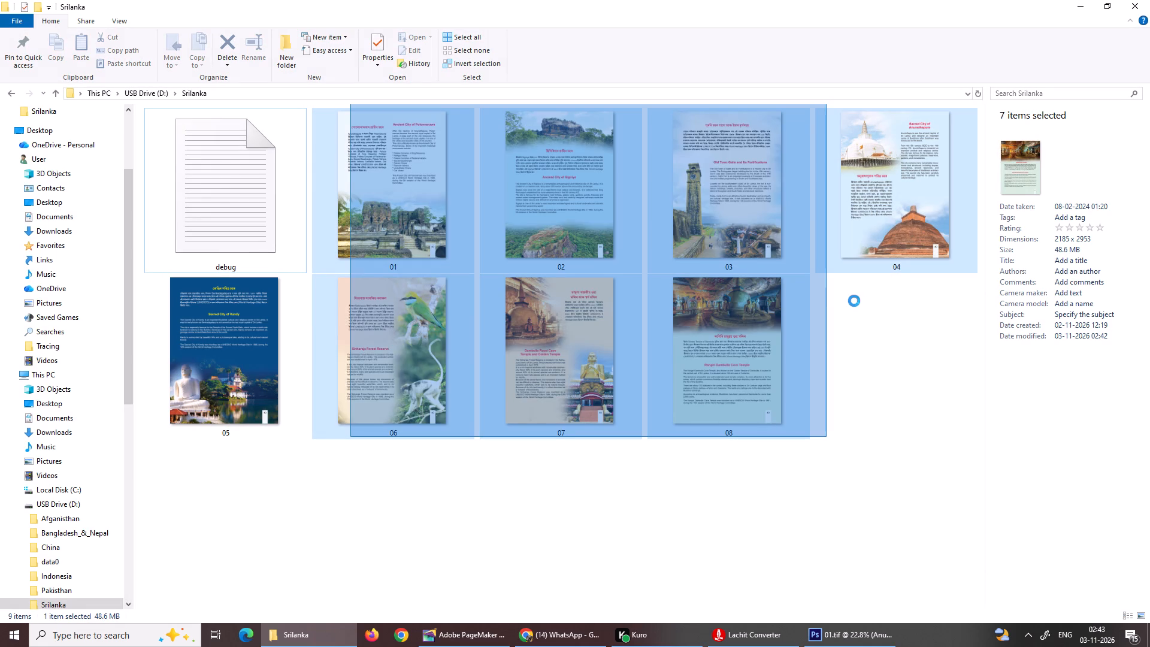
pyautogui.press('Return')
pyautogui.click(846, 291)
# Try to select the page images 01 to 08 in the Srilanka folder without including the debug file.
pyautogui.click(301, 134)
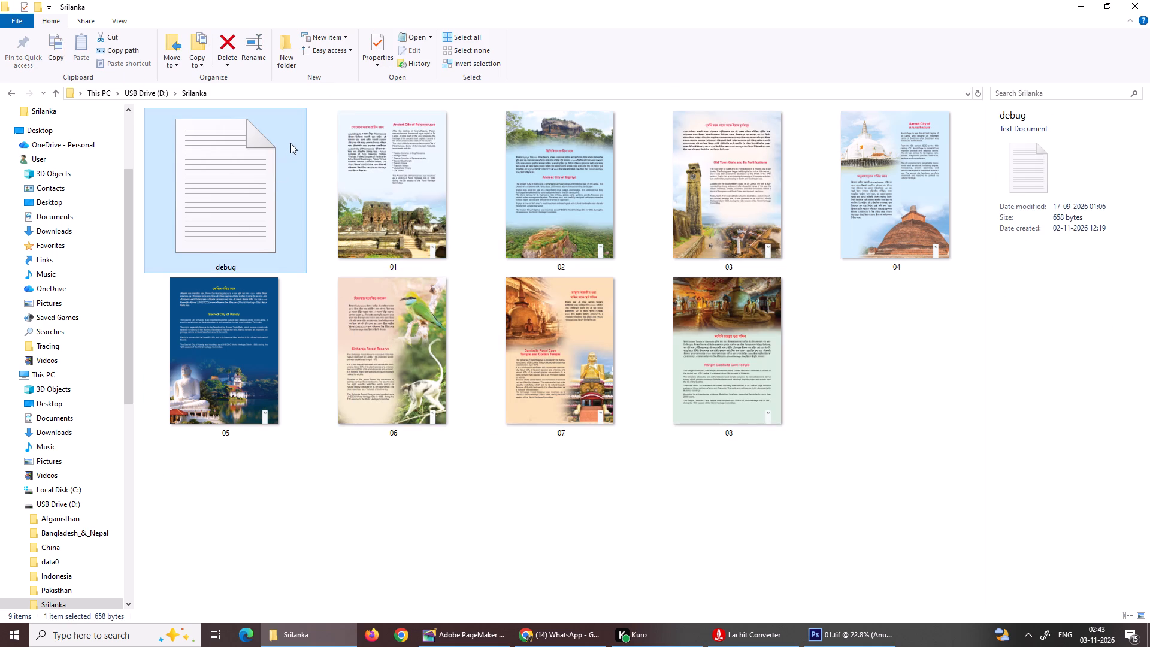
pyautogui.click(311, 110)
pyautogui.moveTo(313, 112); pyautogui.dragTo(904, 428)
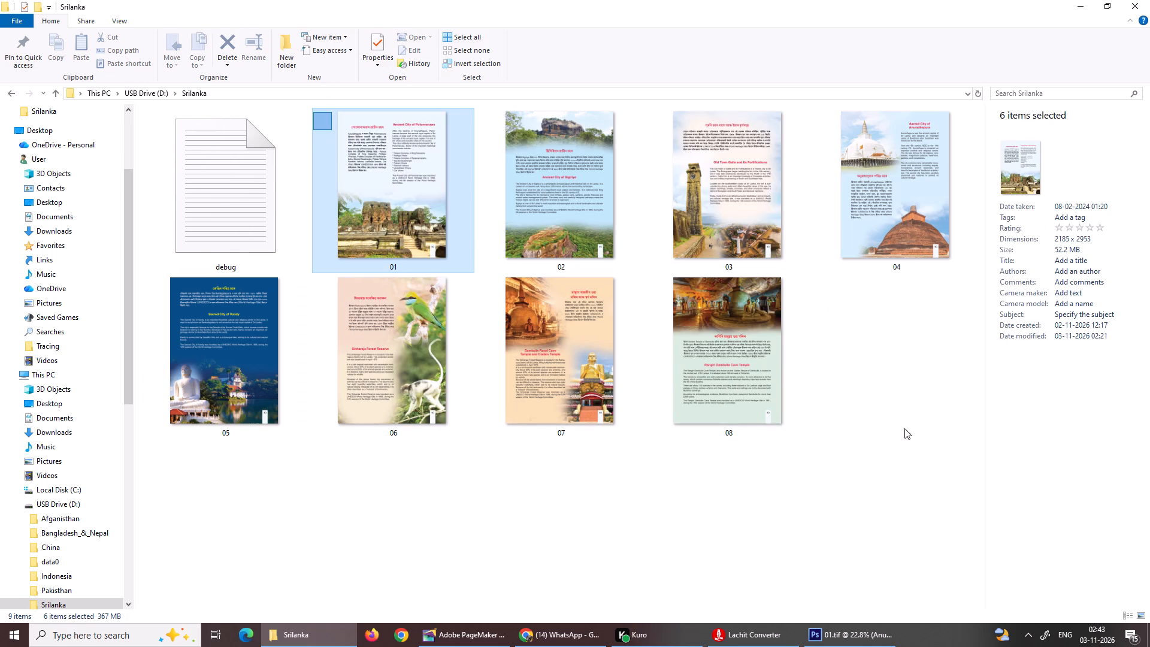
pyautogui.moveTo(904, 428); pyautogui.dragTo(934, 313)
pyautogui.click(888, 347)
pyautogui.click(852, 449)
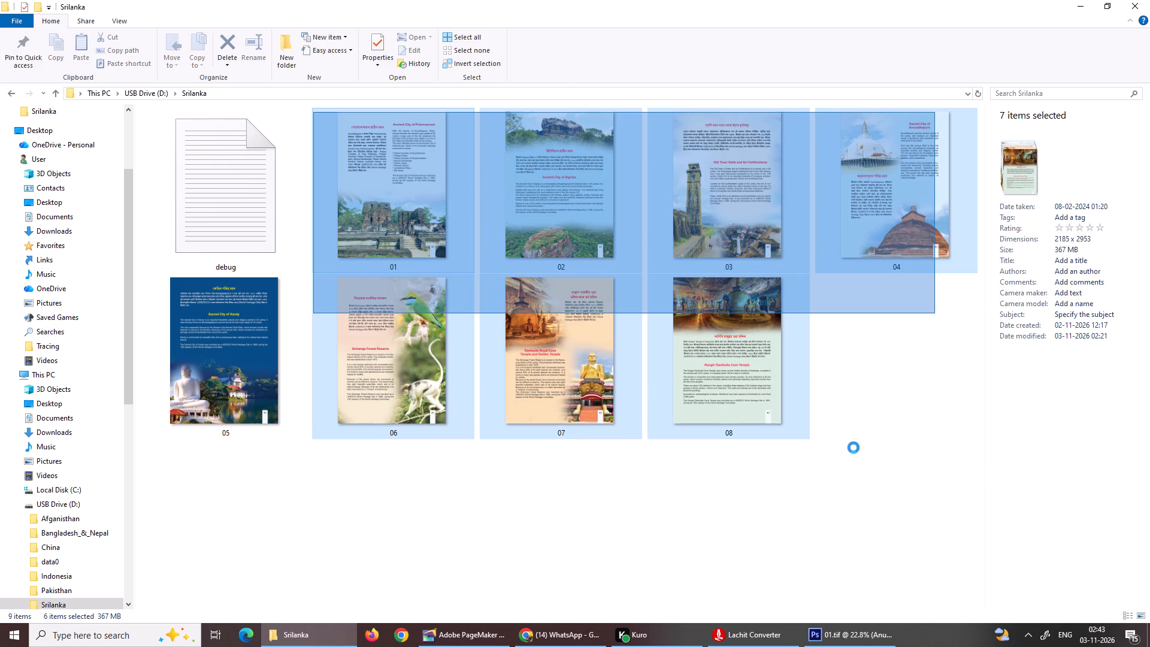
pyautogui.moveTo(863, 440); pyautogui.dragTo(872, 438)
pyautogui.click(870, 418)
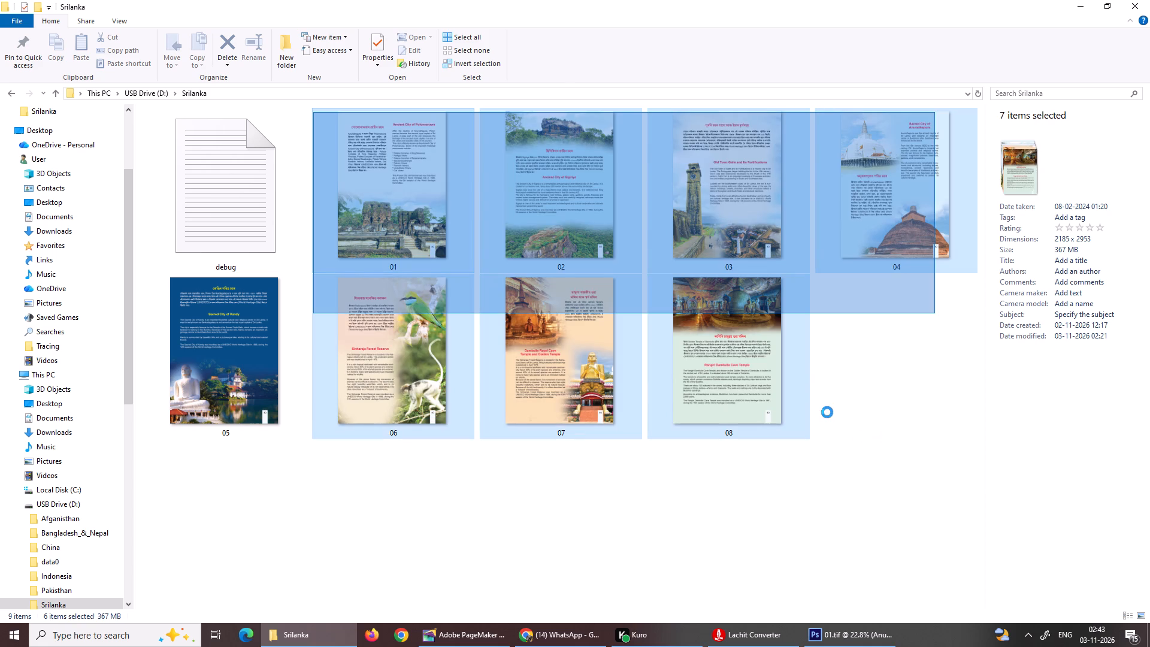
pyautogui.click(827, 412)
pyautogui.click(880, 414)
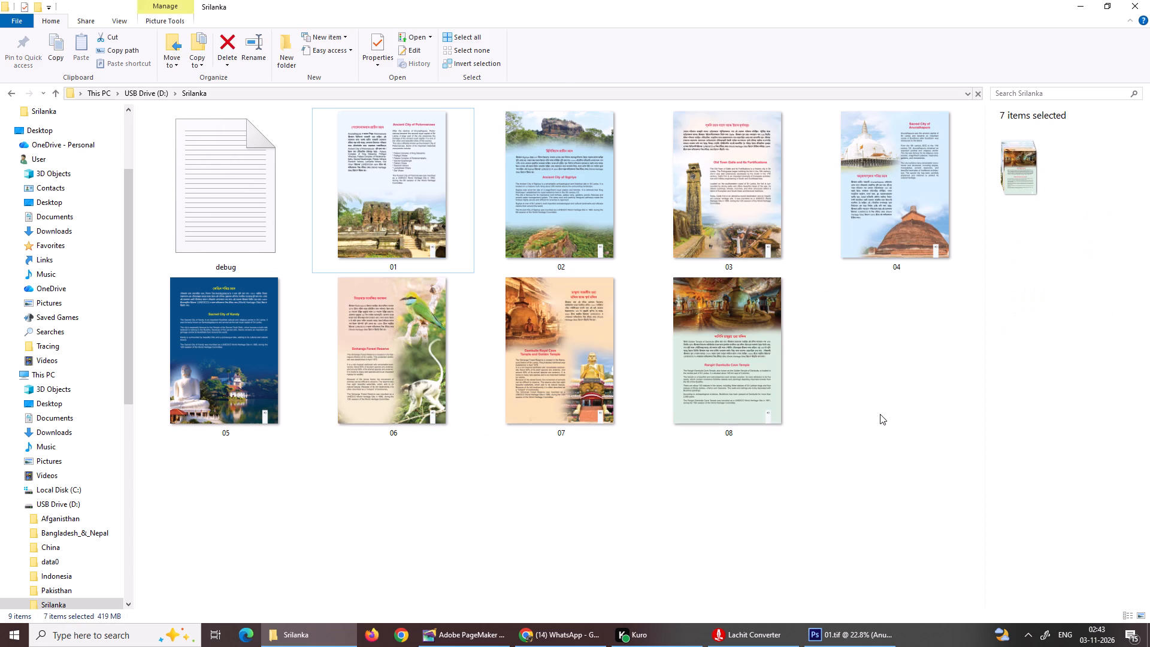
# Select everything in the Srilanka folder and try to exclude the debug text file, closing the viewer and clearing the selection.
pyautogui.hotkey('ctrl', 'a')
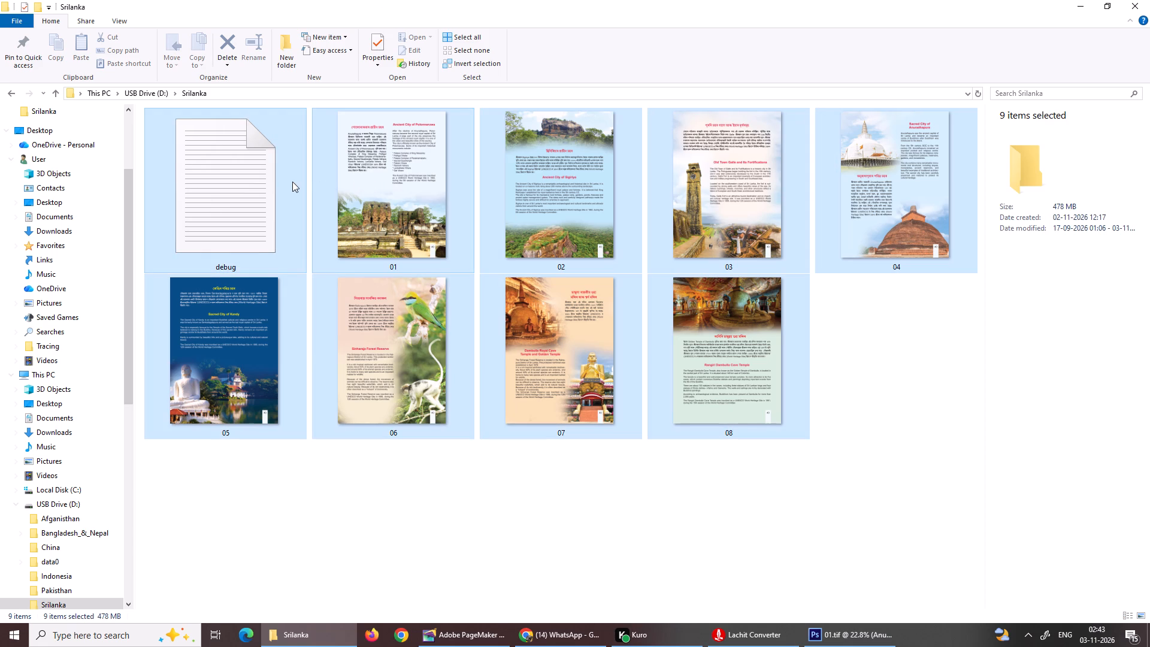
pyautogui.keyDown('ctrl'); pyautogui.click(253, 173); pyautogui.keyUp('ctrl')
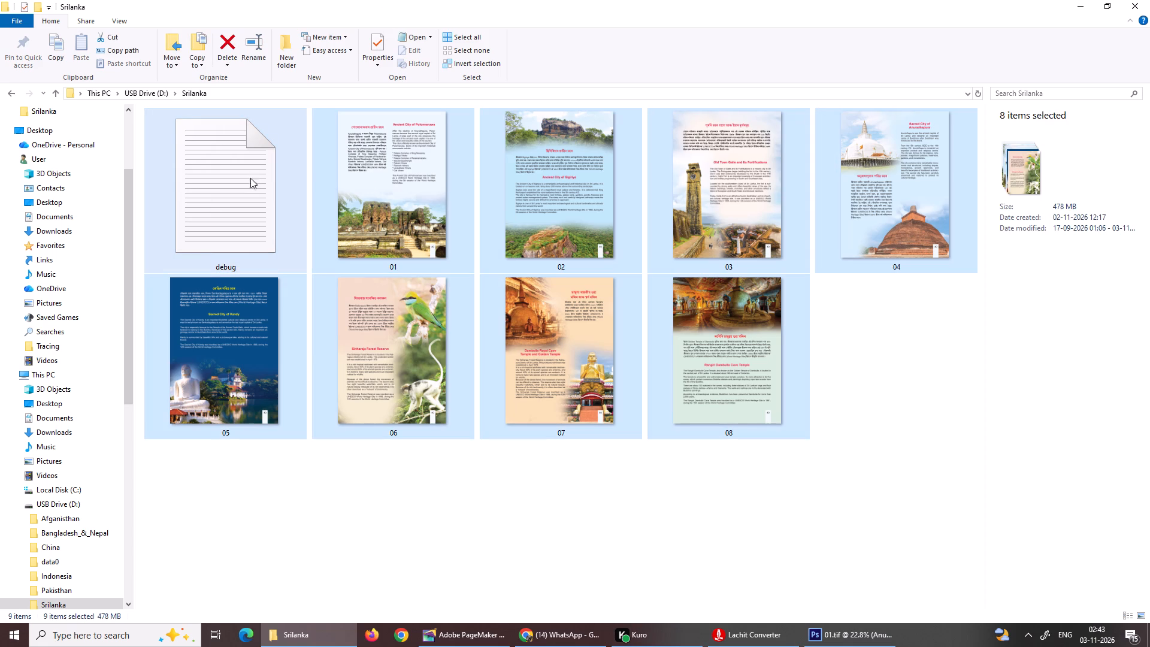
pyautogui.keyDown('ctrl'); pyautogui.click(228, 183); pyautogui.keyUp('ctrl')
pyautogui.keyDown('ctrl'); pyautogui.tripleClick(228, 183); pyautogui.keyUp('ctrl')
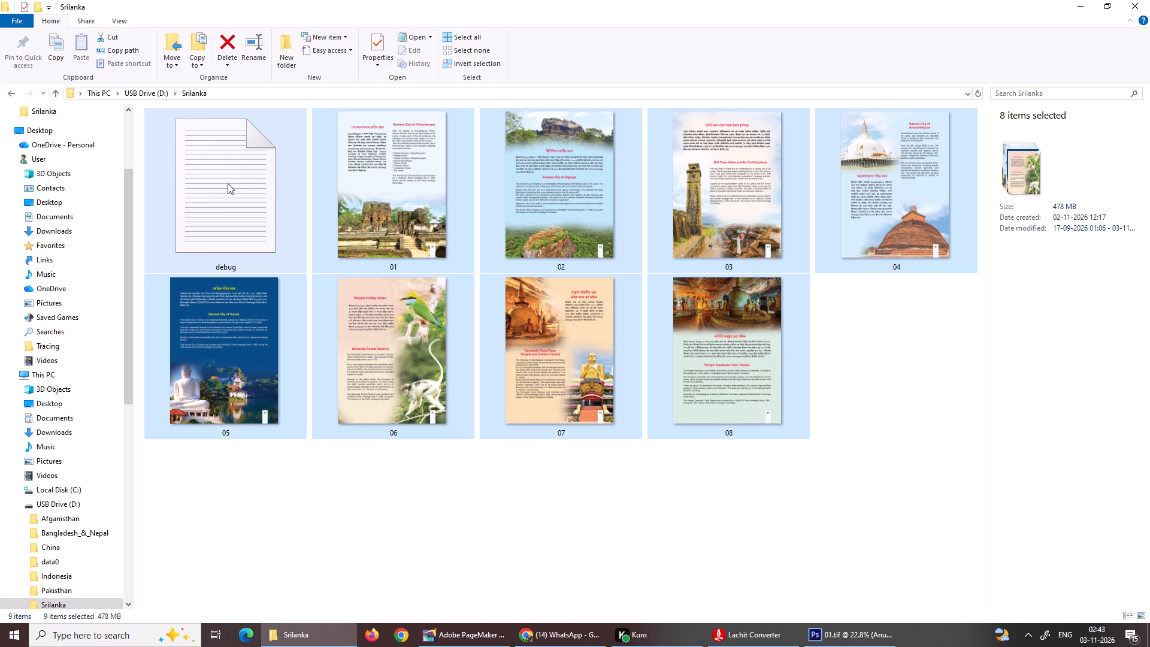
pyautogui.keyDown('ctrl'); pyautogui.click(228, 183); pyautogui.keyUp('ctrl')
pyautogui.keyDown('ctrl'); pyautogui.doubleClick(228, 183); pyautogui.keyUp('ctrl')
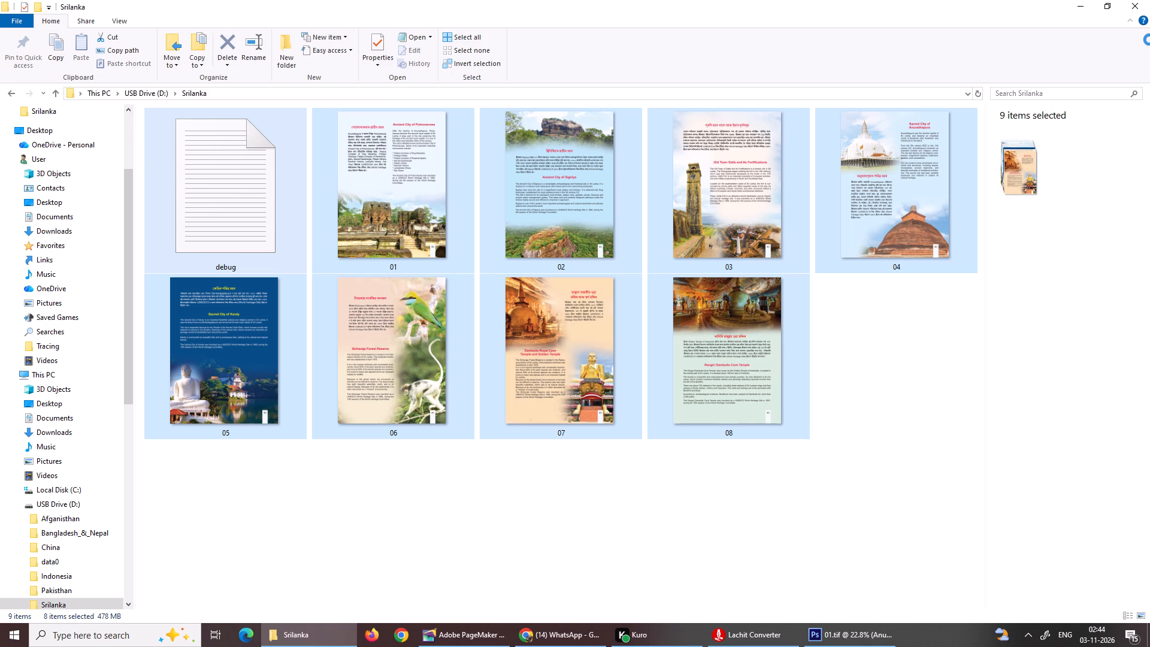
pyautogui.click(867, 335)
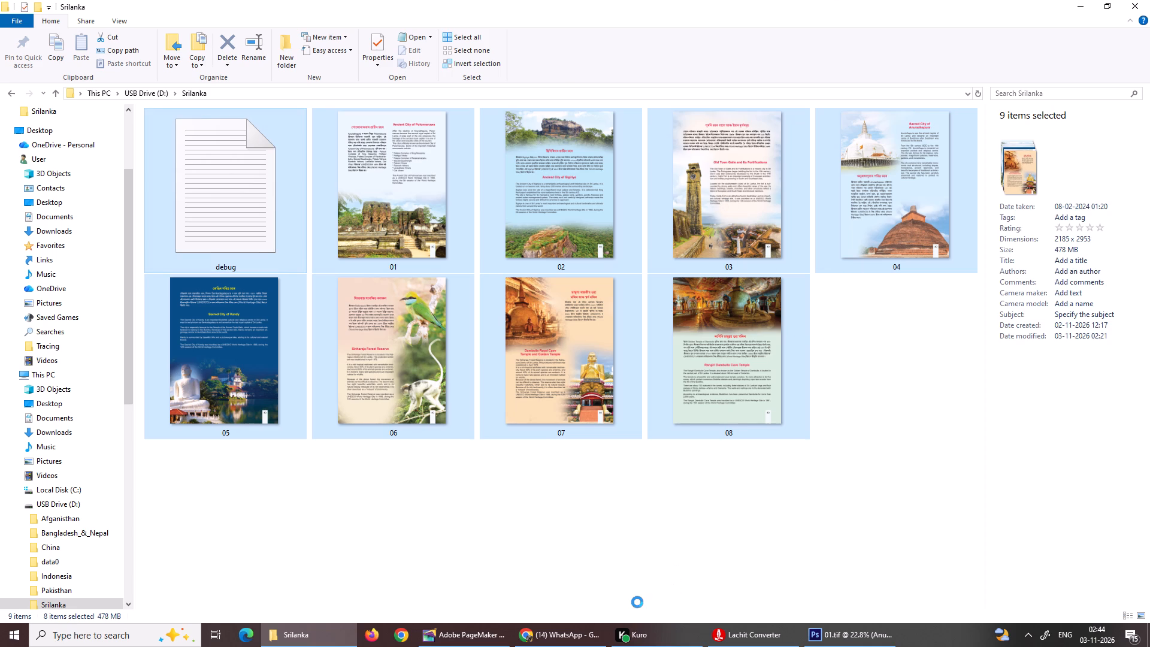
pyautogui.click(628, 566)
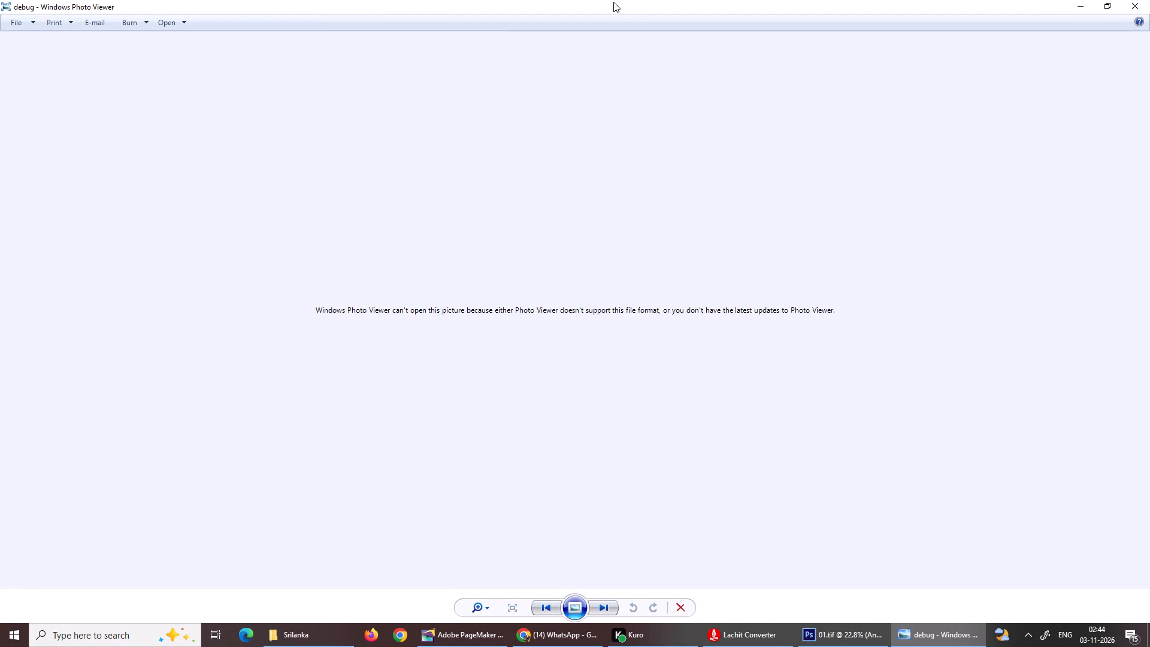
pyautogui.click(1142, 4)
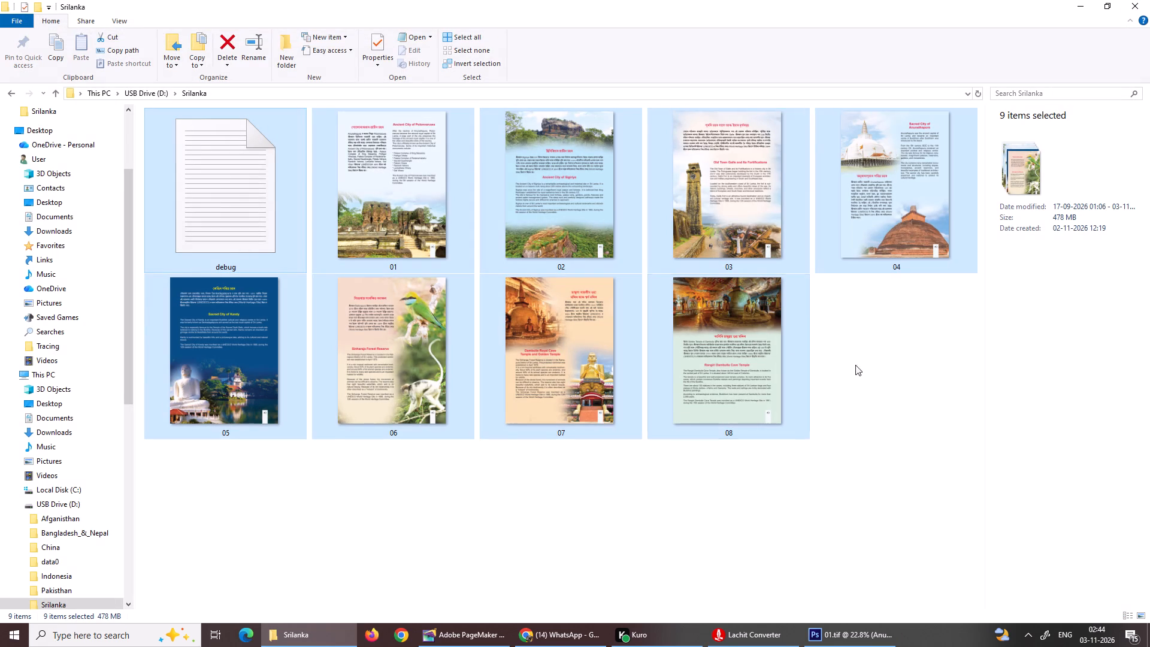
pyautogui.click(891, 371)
# Permanently delete the debug text file from the Srilanka folder.
pyautogui.click(267, 225)
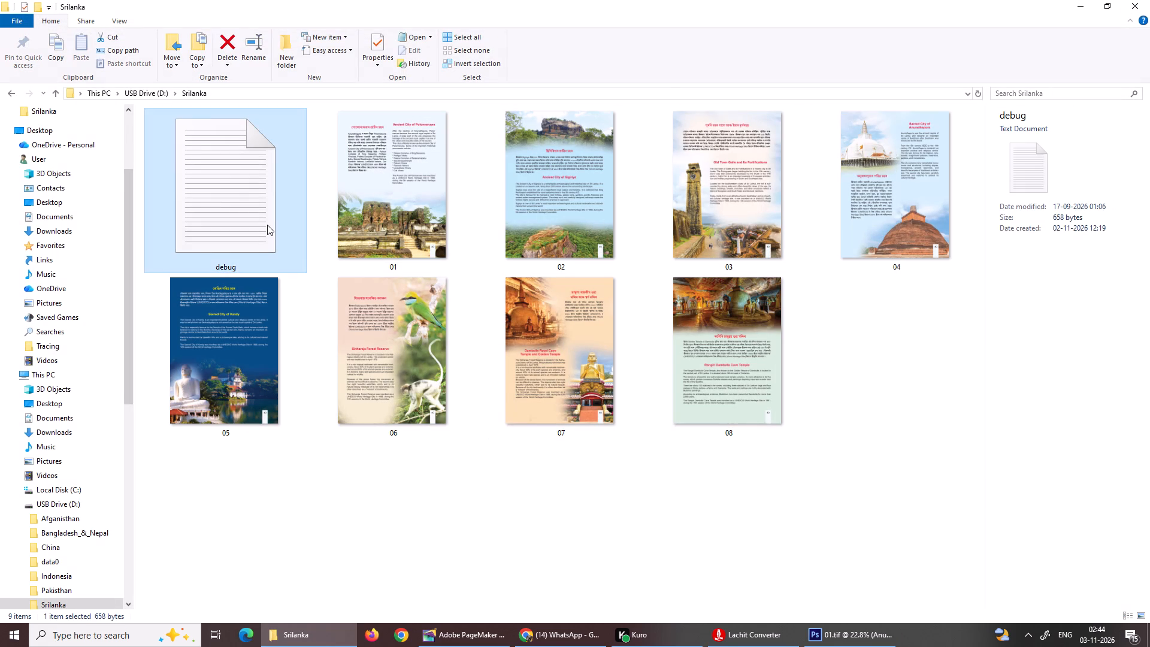
pyautogui.press('Delete')
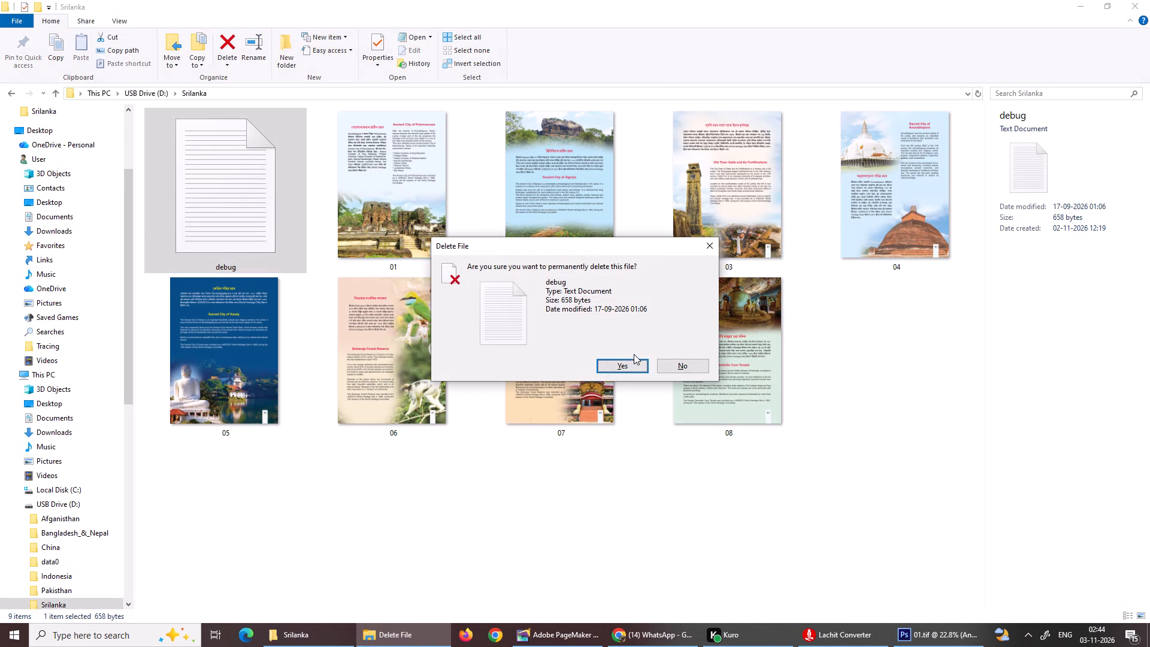
pyautogui.click(631, 367)
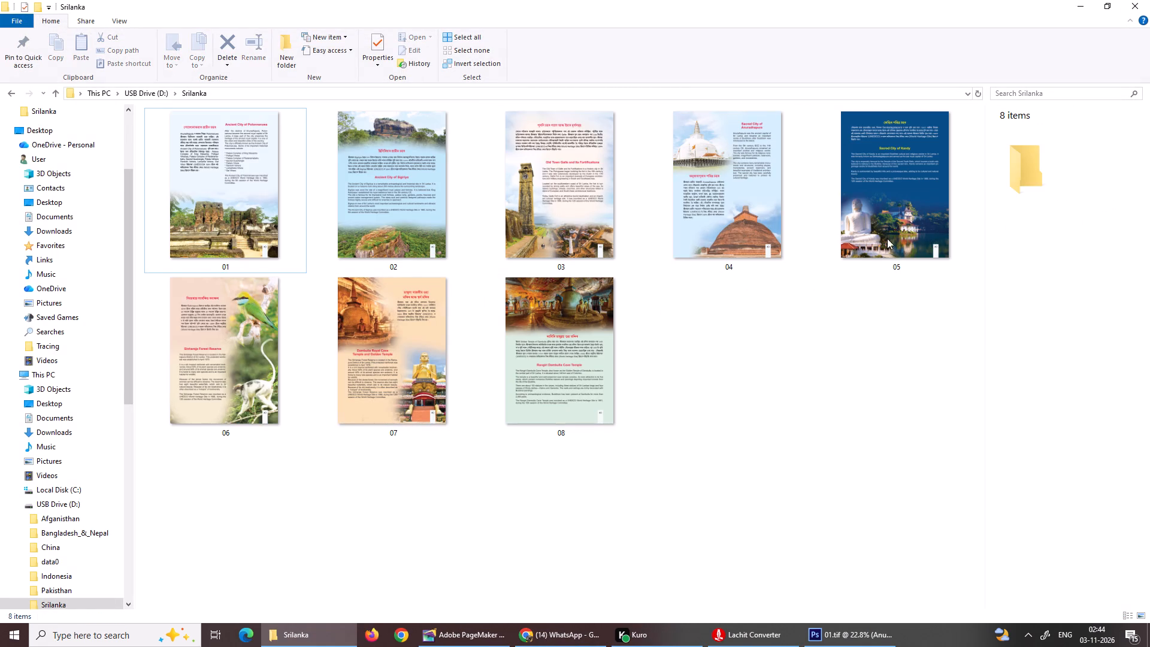
# Select all the page images, 01 to 08, in the Srilanka folder.
pyautogui.click(752, 439)
pyautogui.hotkey('ctrl', 'a')
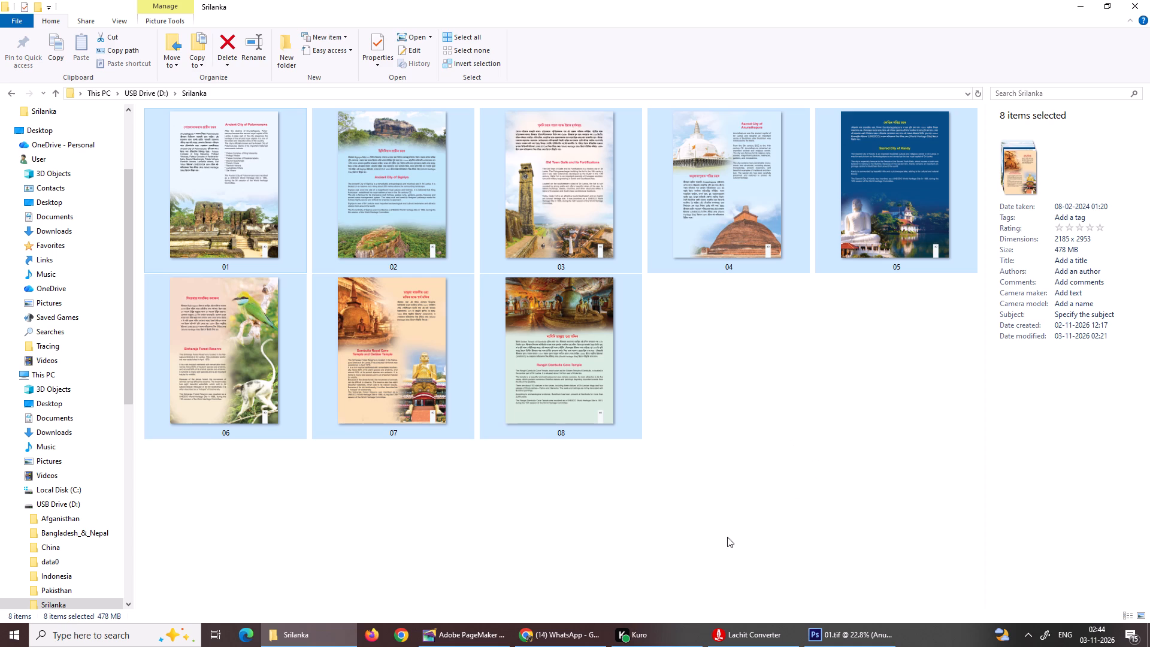
# Switch to Photoshop and select the entire canvas of the Ancient City of Polonnaruwa page, 01.tif.
pyautogui.click(859, 636)
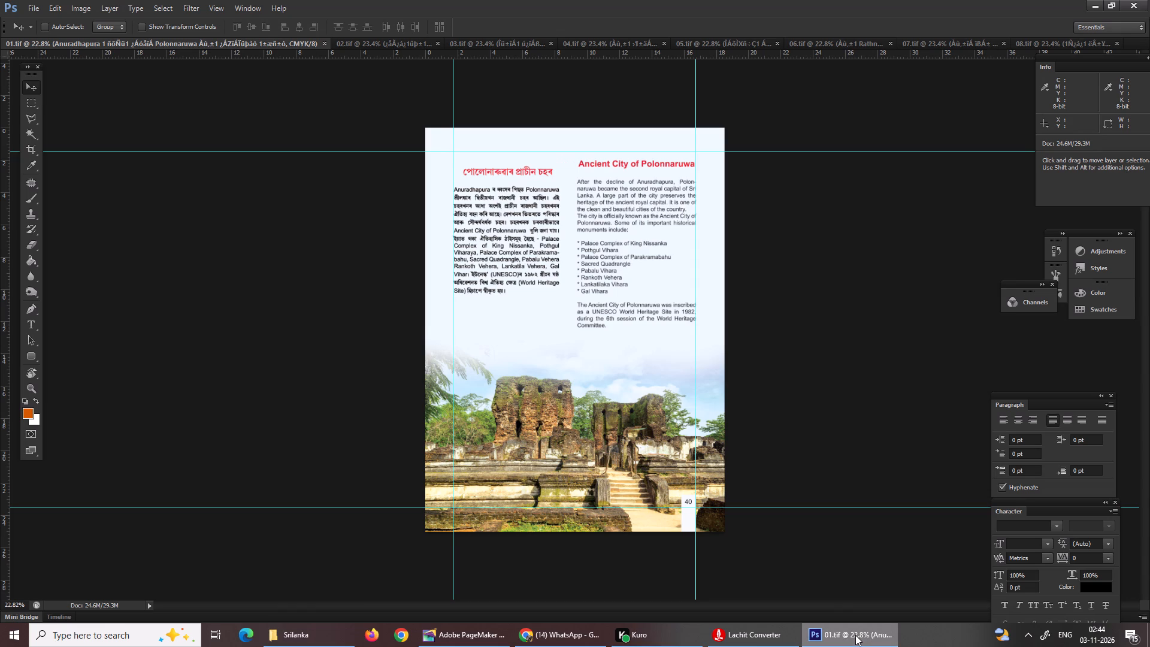
pyautogui.hotkey('ctrl', '=')
pyautogui.hotkey('ctrl', '=')
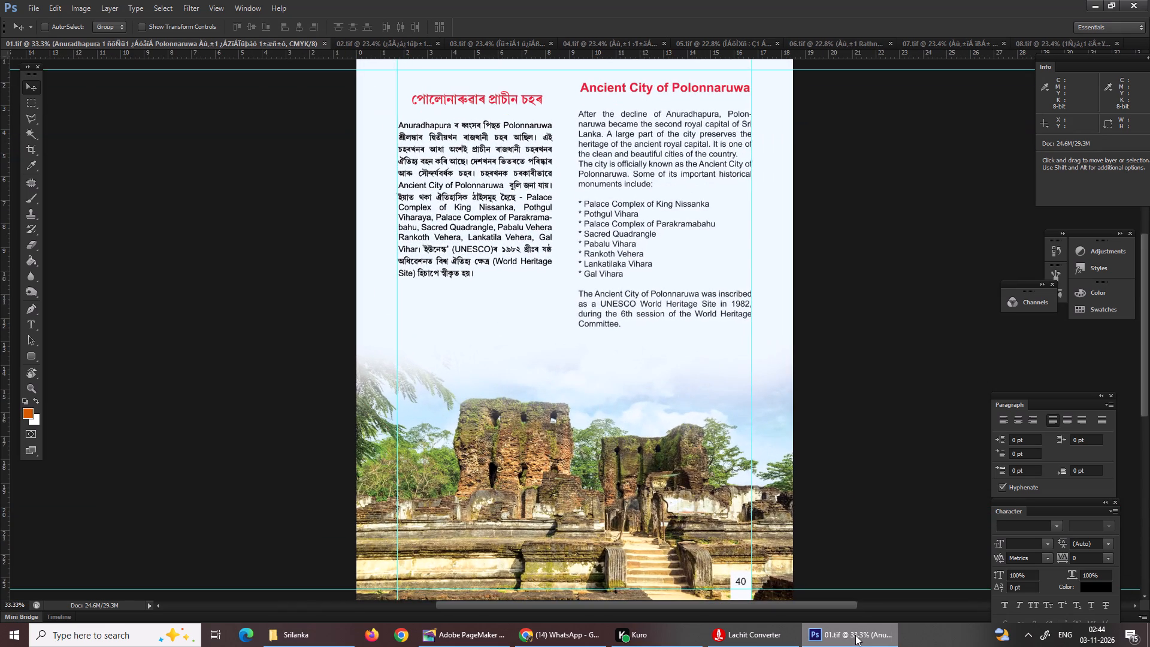
pyautogui.hotkey('ctrl', 'a')
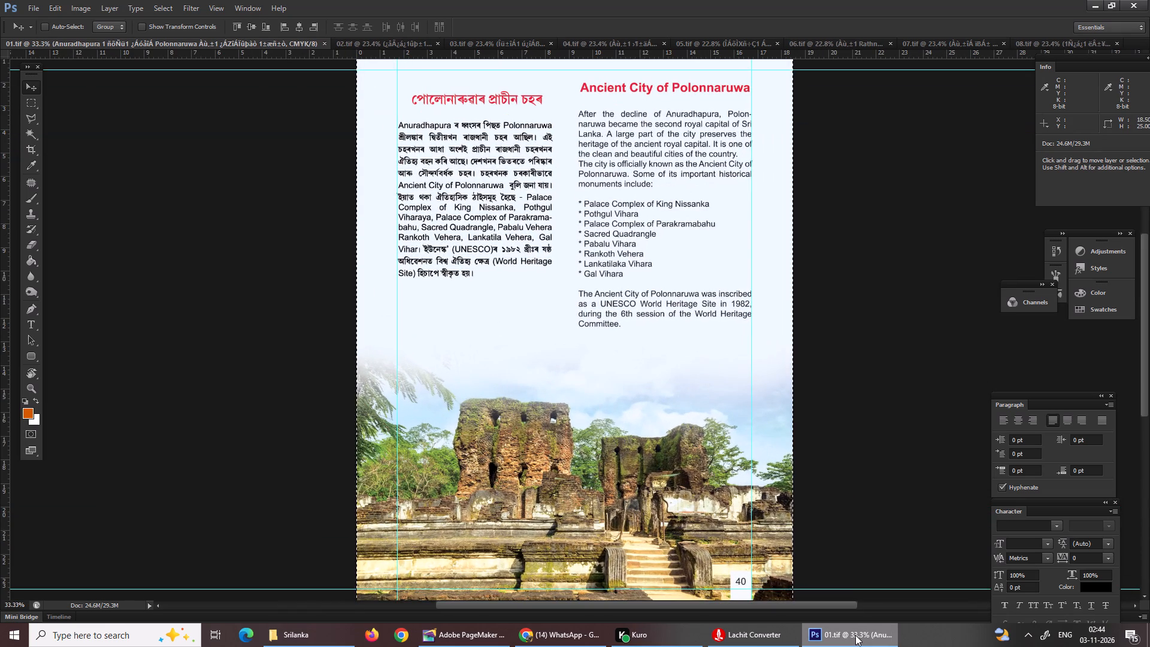
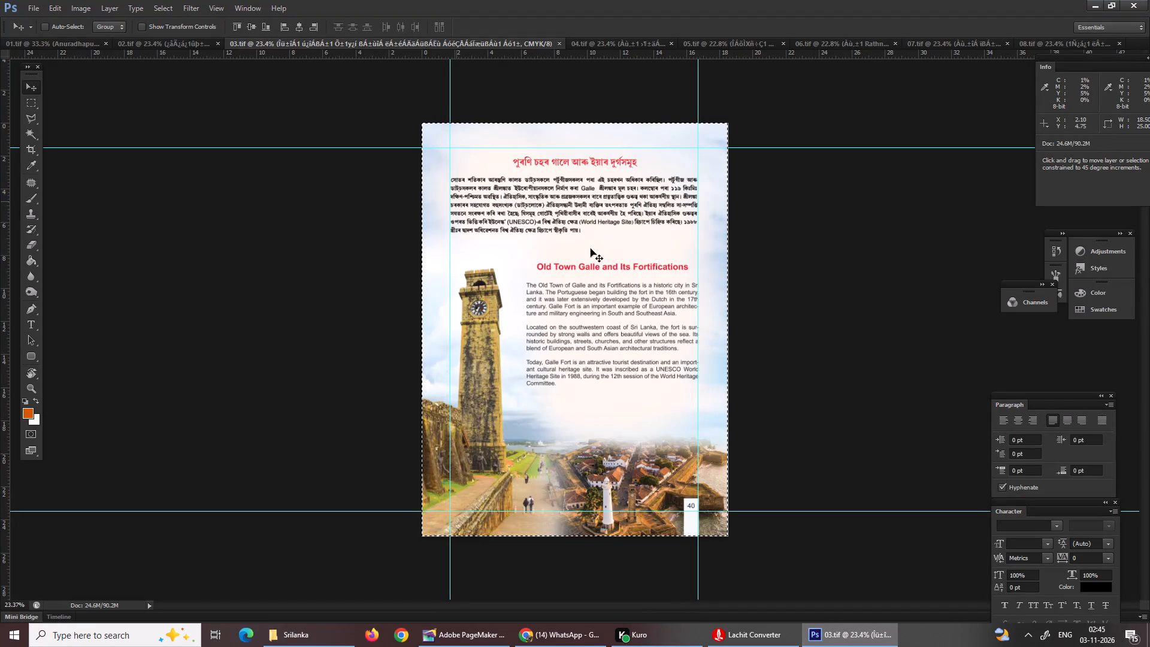
# Clear the full-canvas selection on the Old Town Galle and Its Fortifications page, 03.tif.
pyautogui.hotkey('ctrl', 'd')
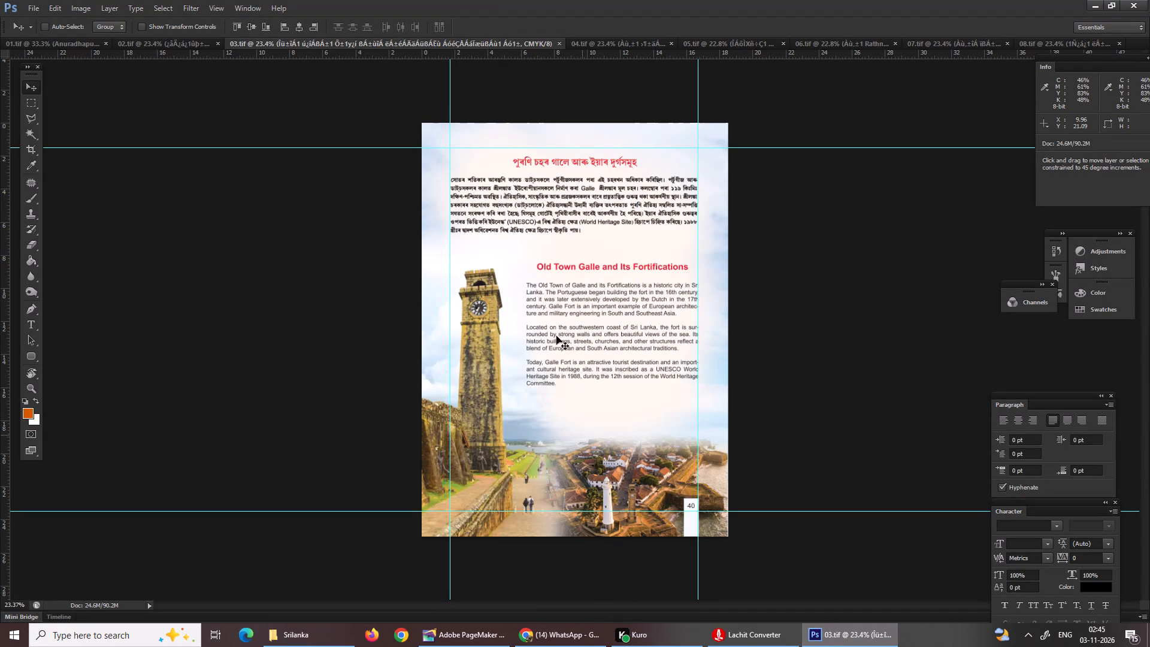
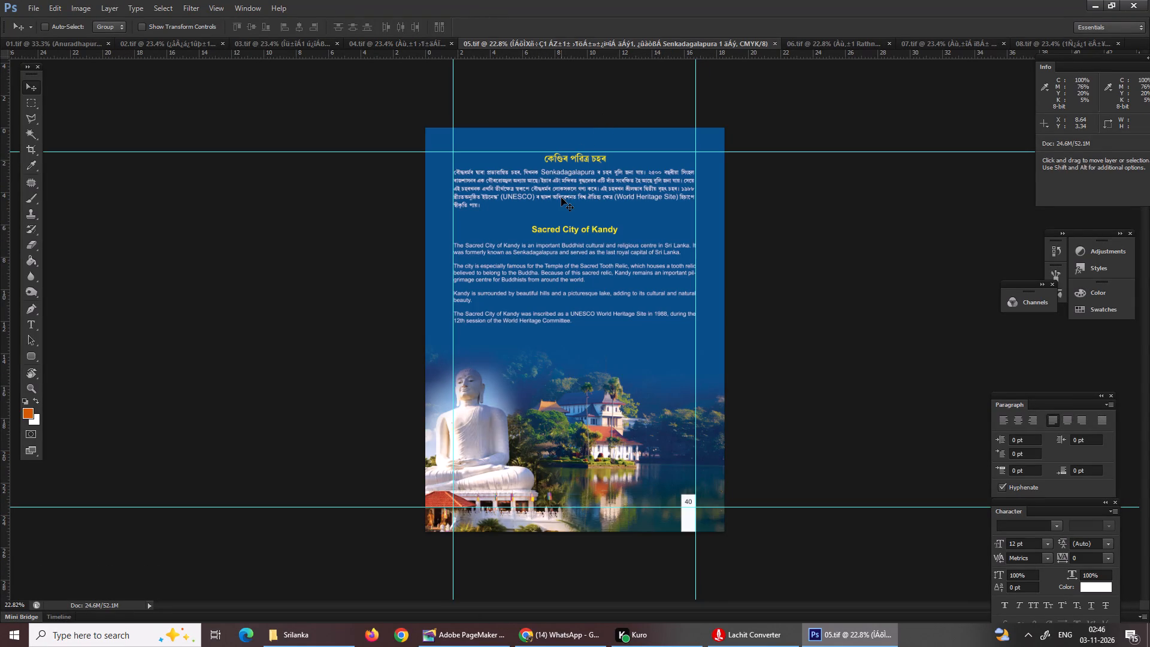
# Select the full canvas of the Sacred City of Kandy page, 05.tif.
pyautogui.keyDown('ctrl'); pyautogui.click(523, 234); pyautogui.keyUp('ctrl')
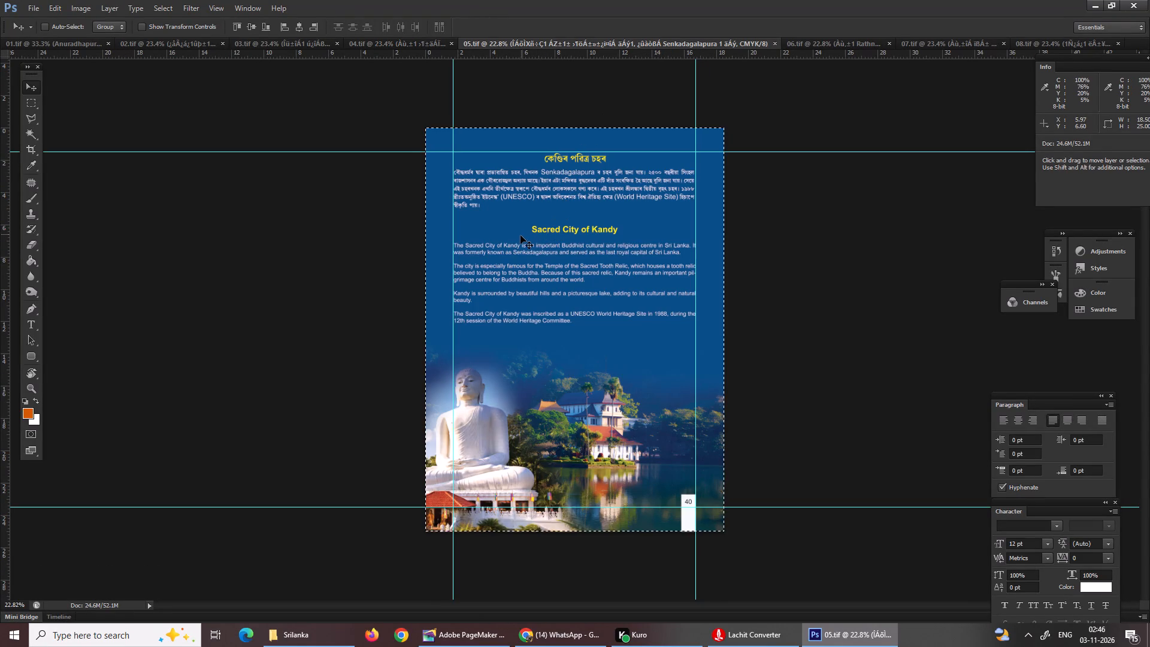
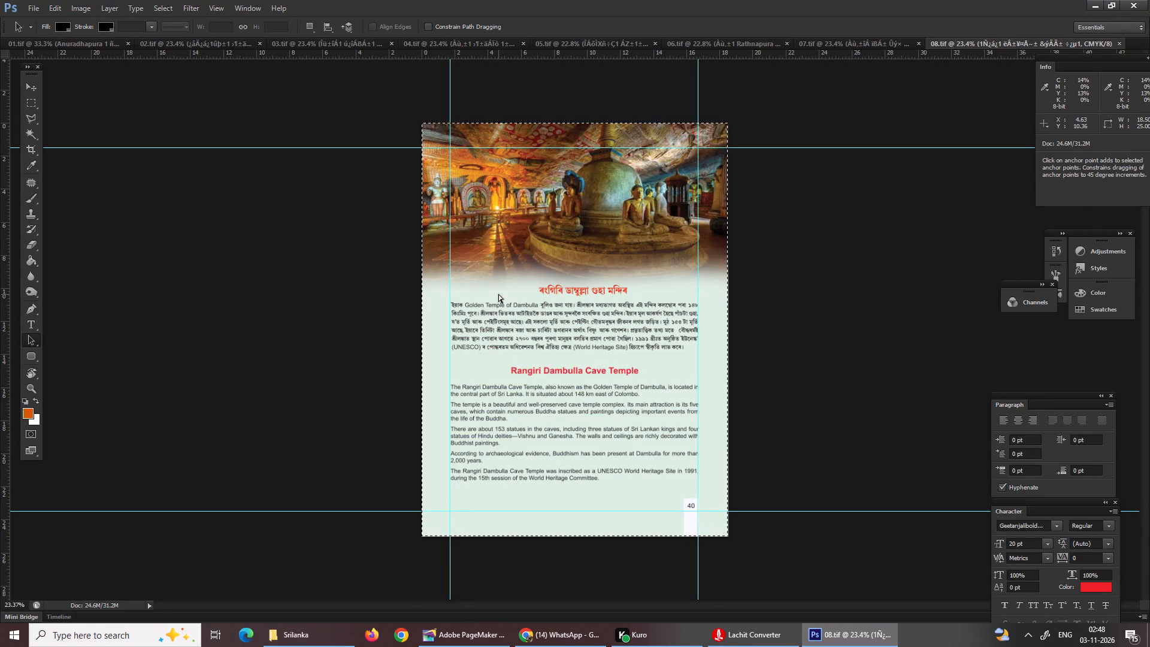
# Copy the merged image of the fully selected Rangiri Dambulla Cave Temple page, 08.tif.
pyautogui.hotkey('ctrl', 'shift', 'c')
pyautogui.hotkey('ctrl', 'shift', 'c')
pyautogui.hotkey('ctrl', 'shift', 'c')
pyautogui.hotkey('ctrl', 'shift', 'c')
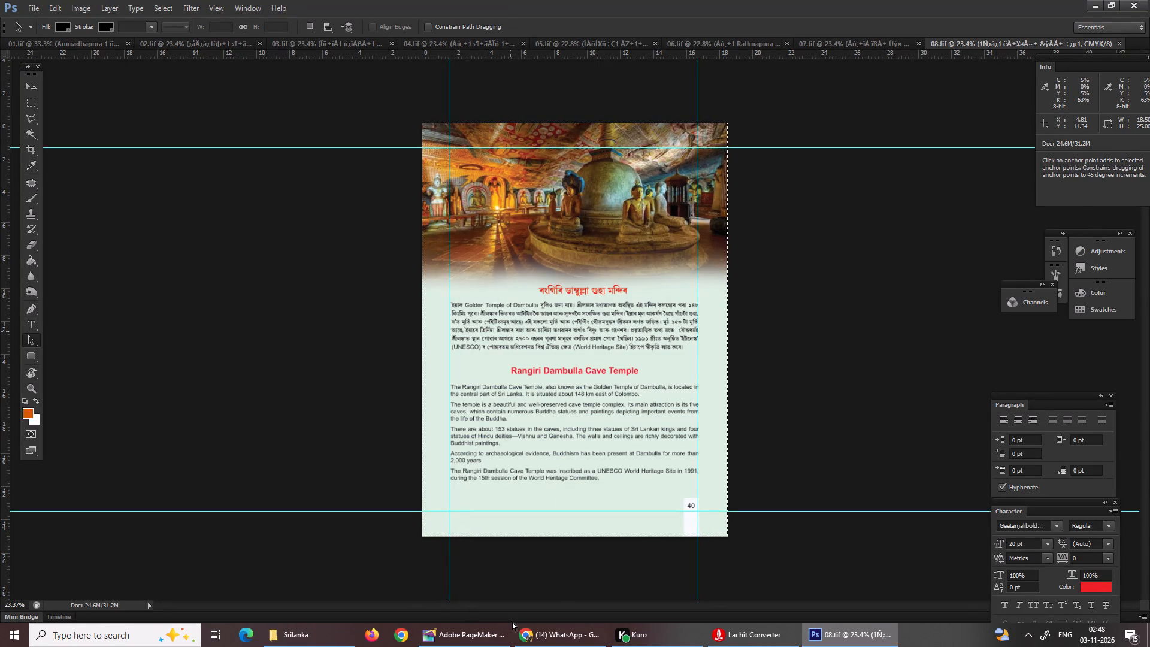